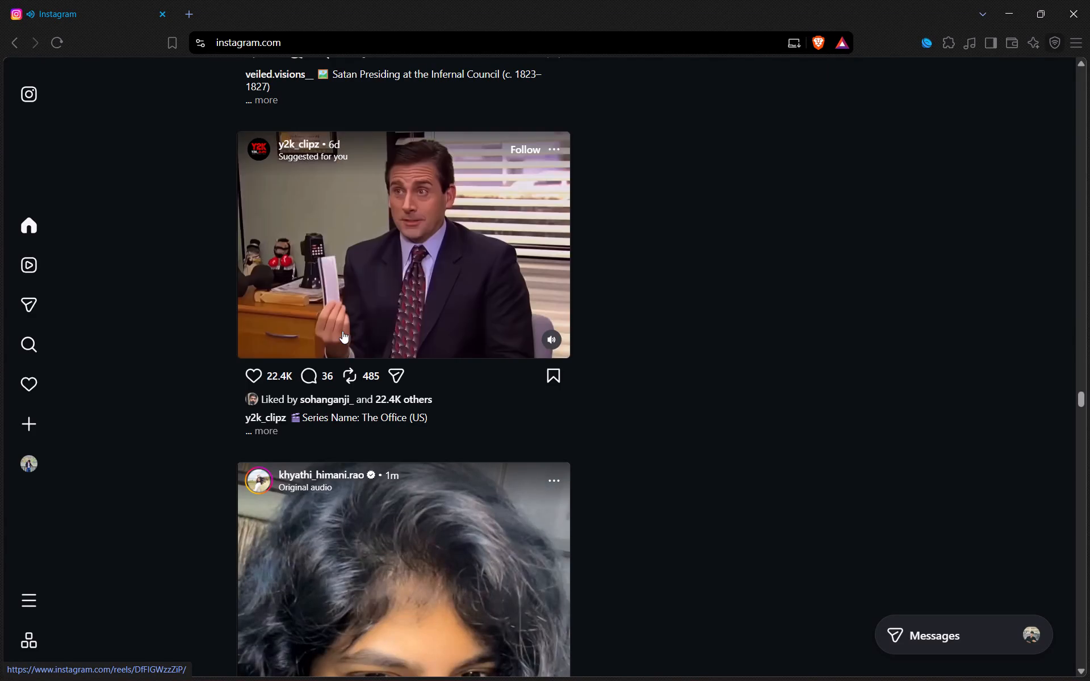
Find the frames.24fps reel about the movie Baththa in the home feed, open it and like it.
scroll(342, 331, "down", 9)
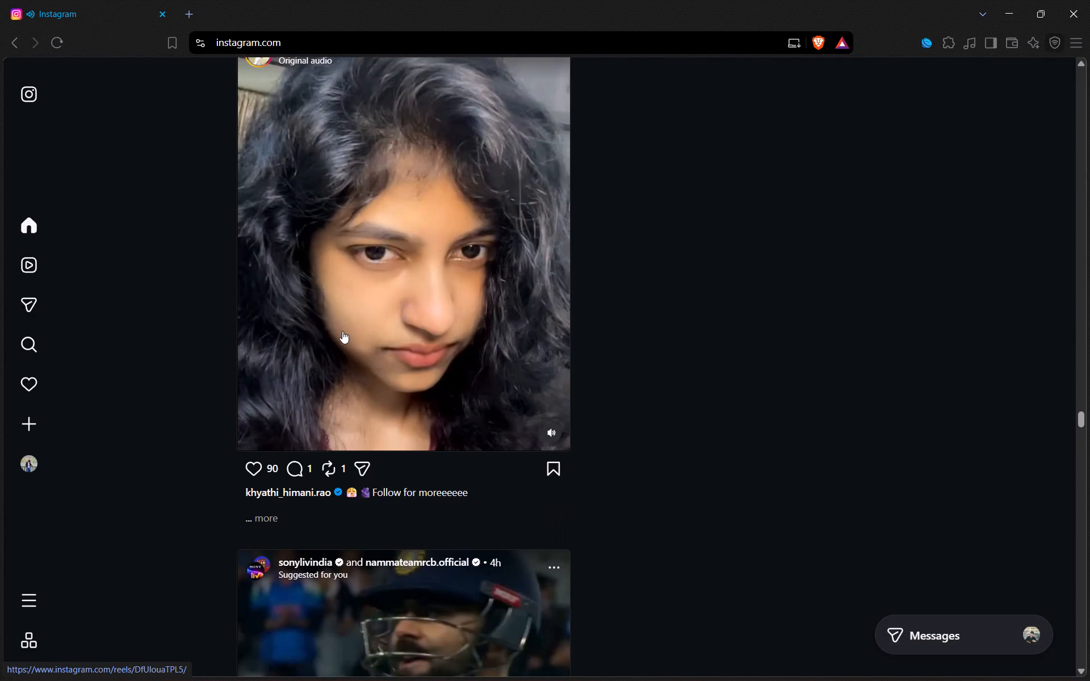
scroll(342, 331, "down", 8)
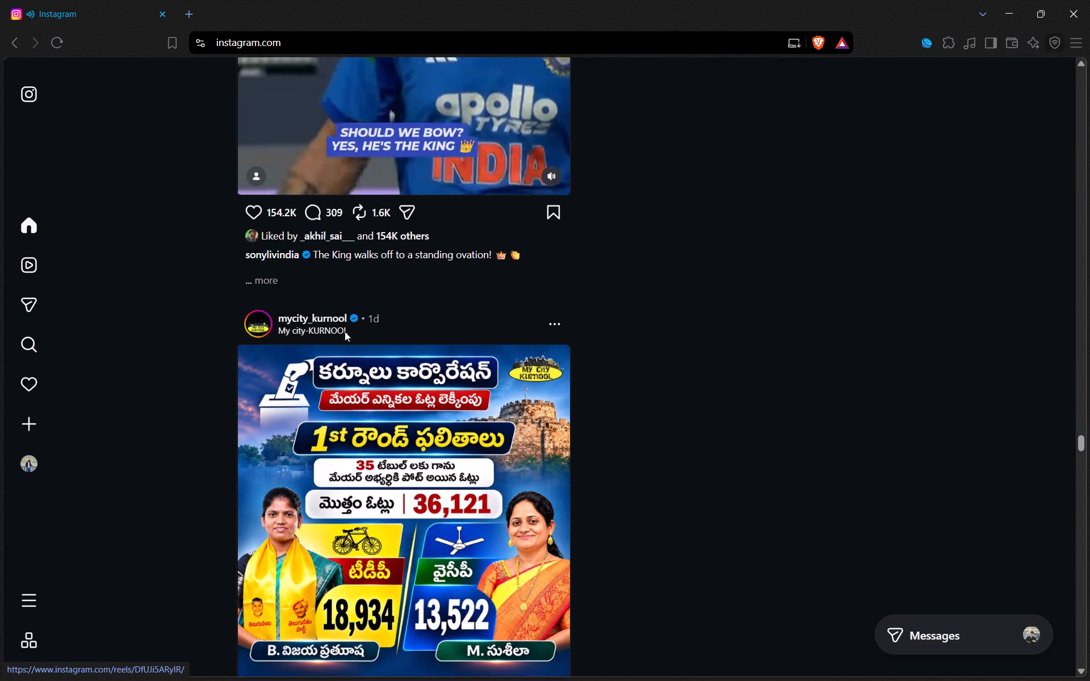
scroll(345, 331, "down", 8)
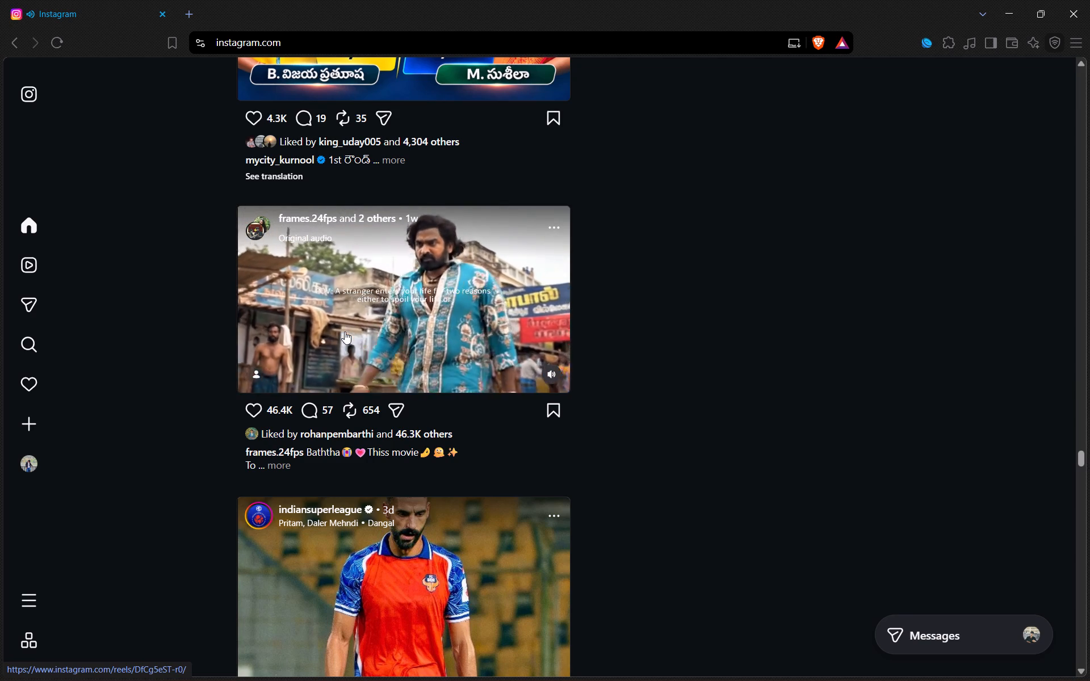
left_click(433, 297)
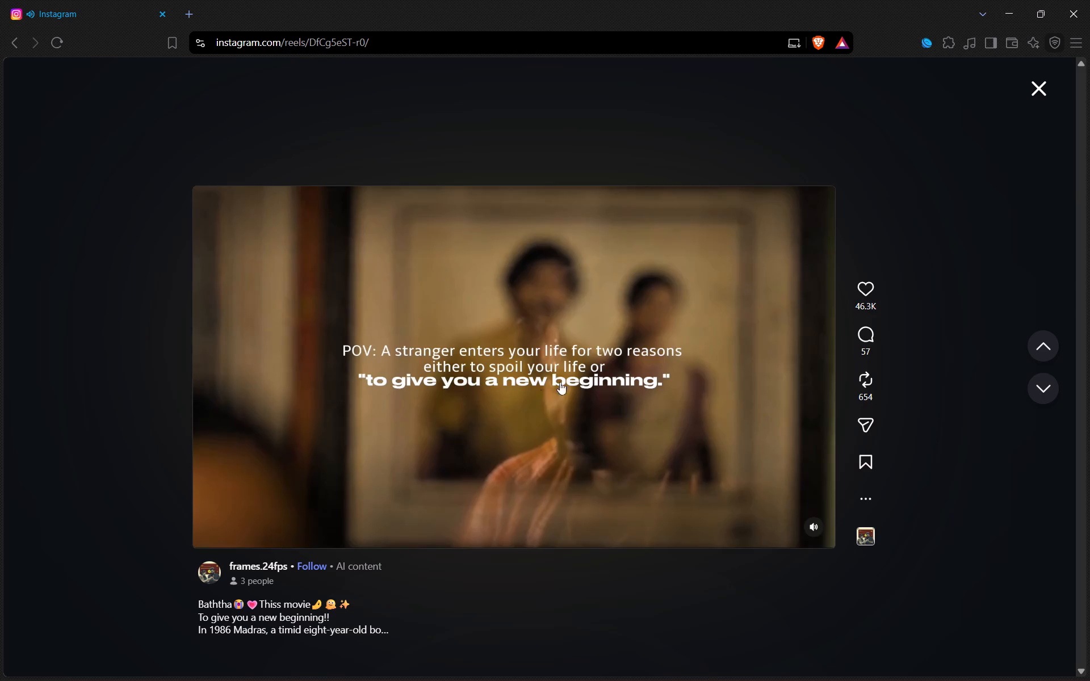
left_click(862, 288)
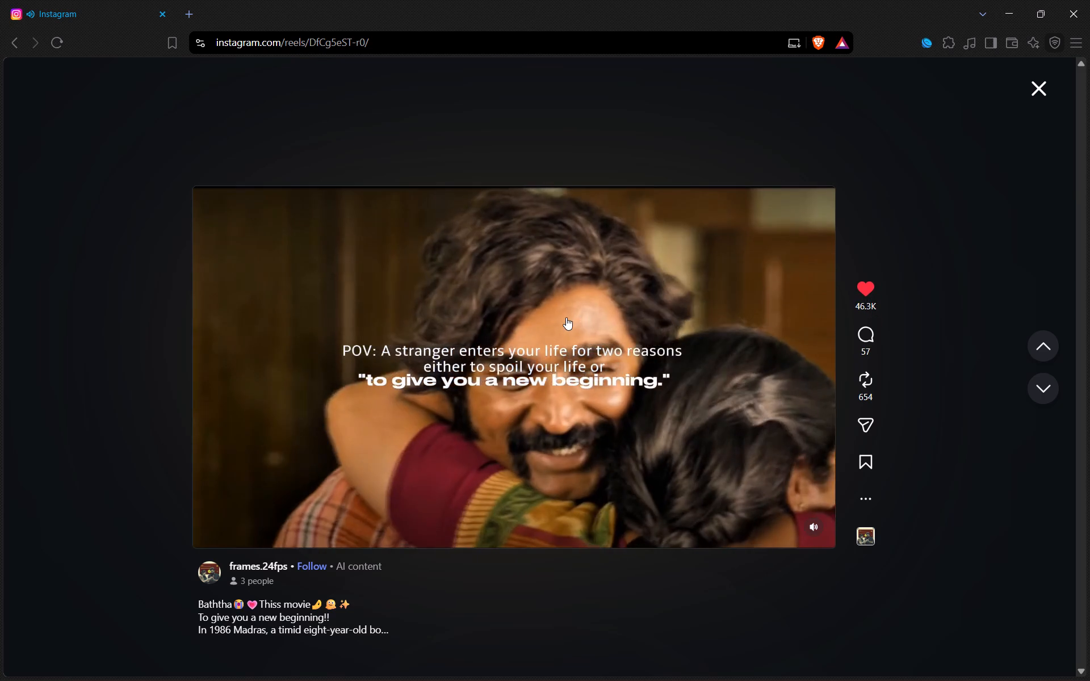
Advance through the next two reels, watching the deepfake awareness reel and the stunt training workshop reel.
scroll(566, 317, "down", 4)
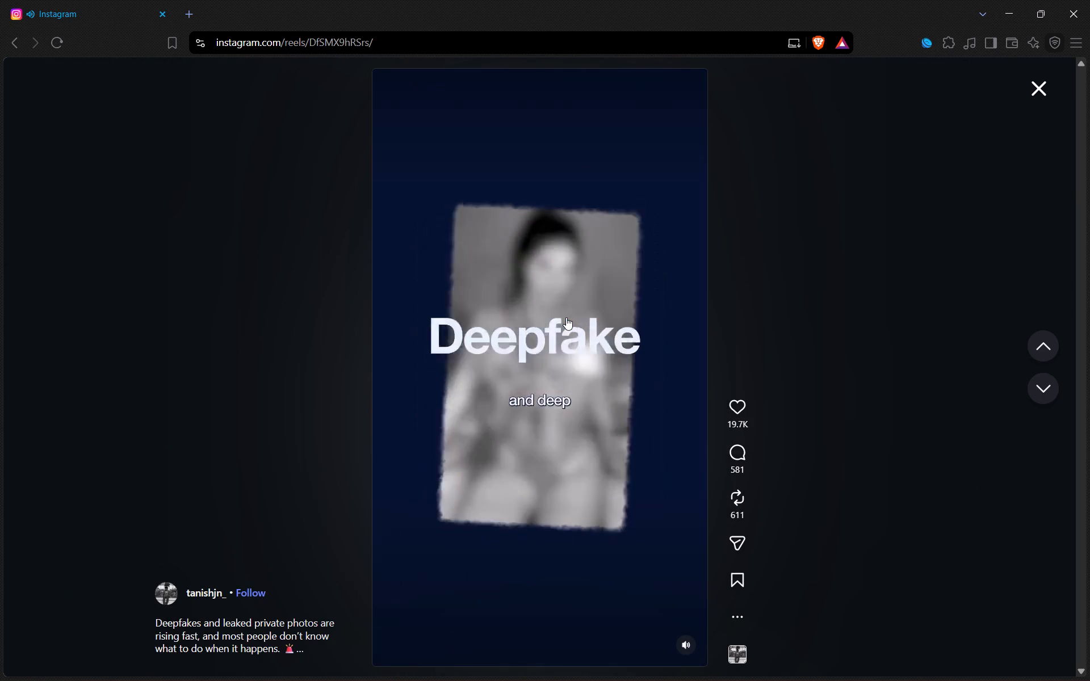
scroll(566, 317, "down", 5)
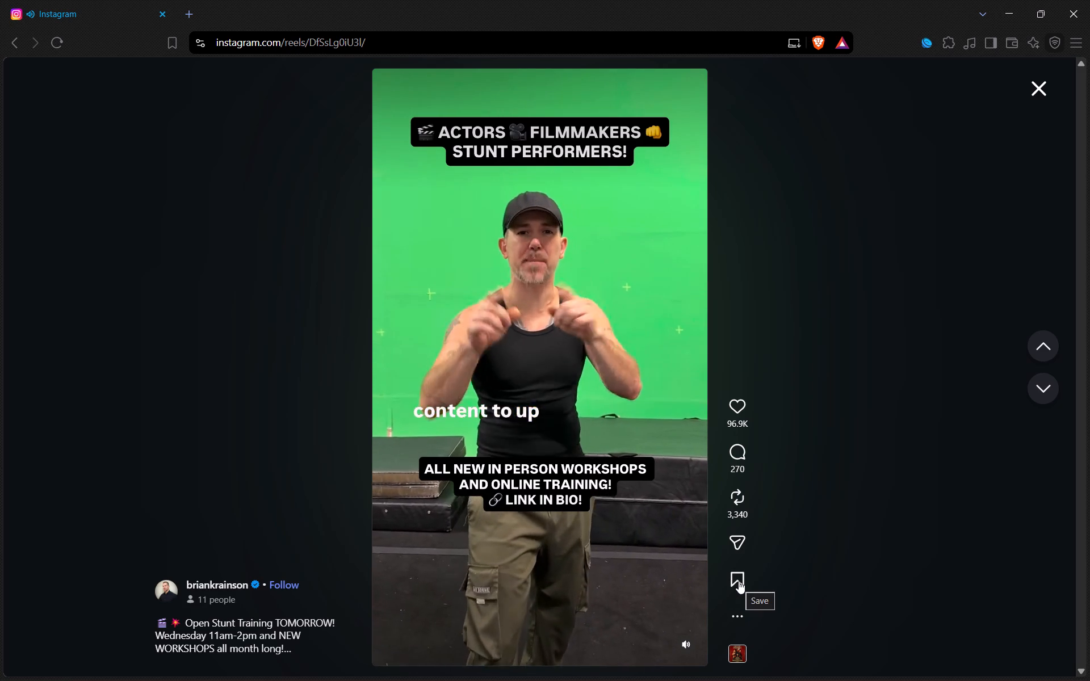
Start a new Instagram collection for the current reel and name it "fights".
left_click(810, 381)
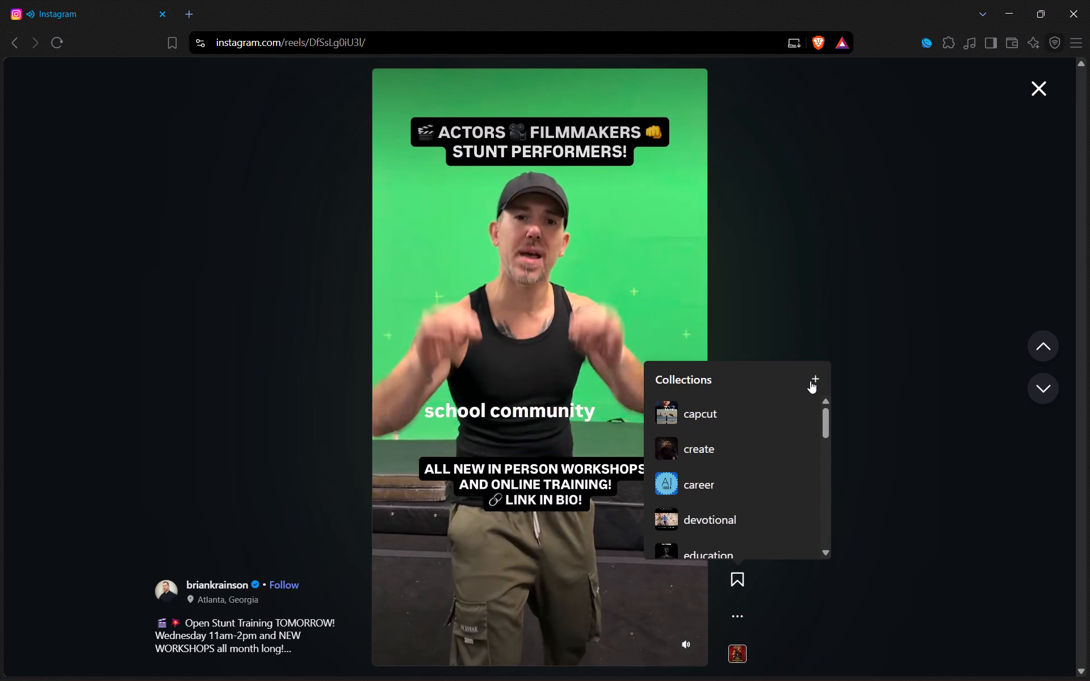
left_click(492, 362)
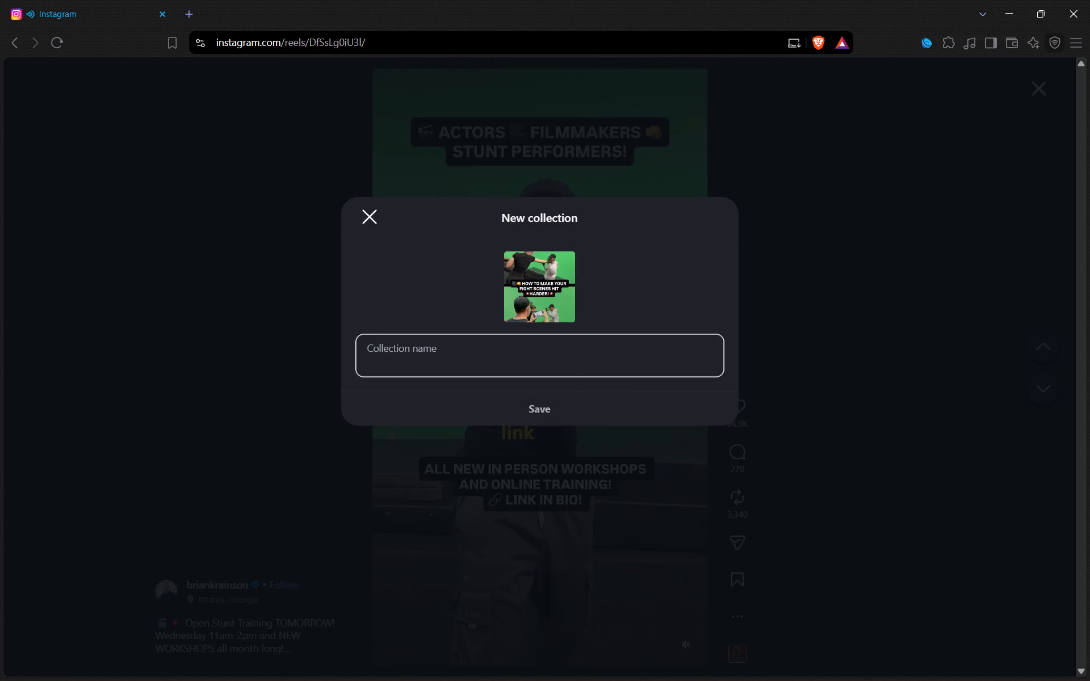
type("fight")
key("space")
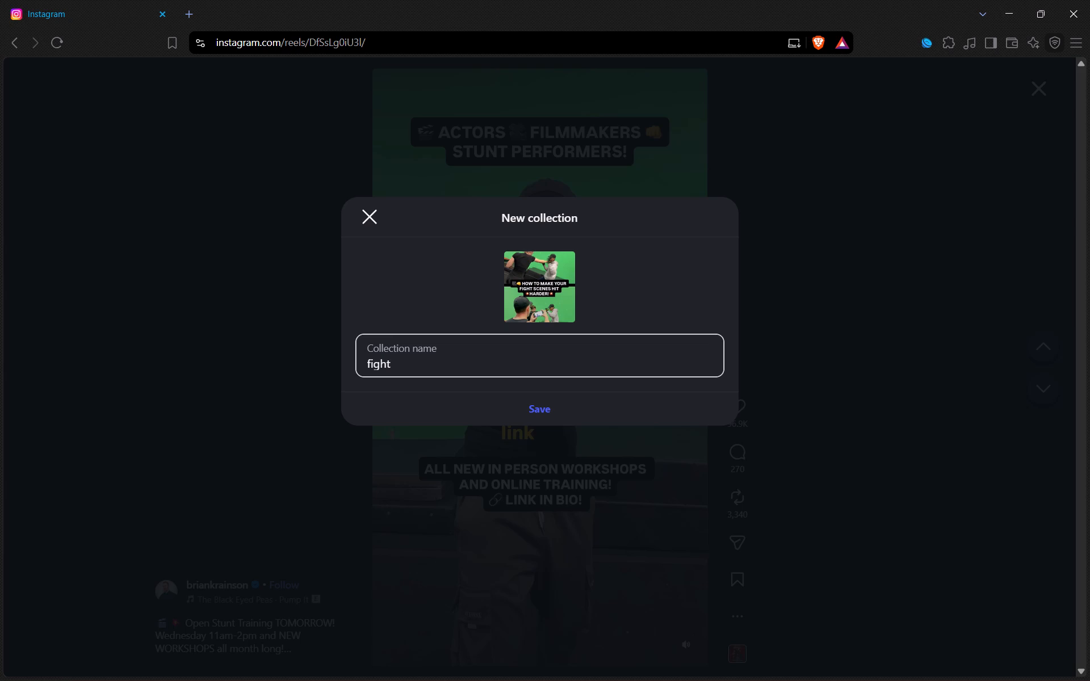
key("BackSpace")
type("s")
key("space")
Save the new "fights" collection with the current reel in it.
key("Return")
left_click(648, 401)
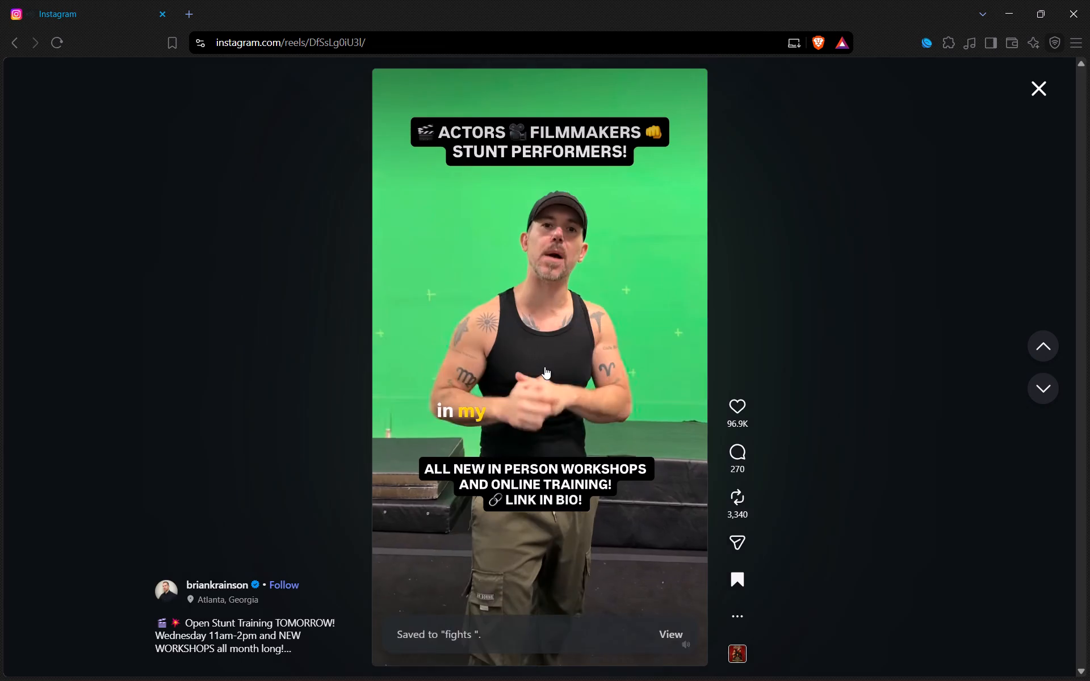
Advance to the "earrings travel edit" reel, like it and save it to the "capcut" collection.
scroll(547, 360, "down", 9)
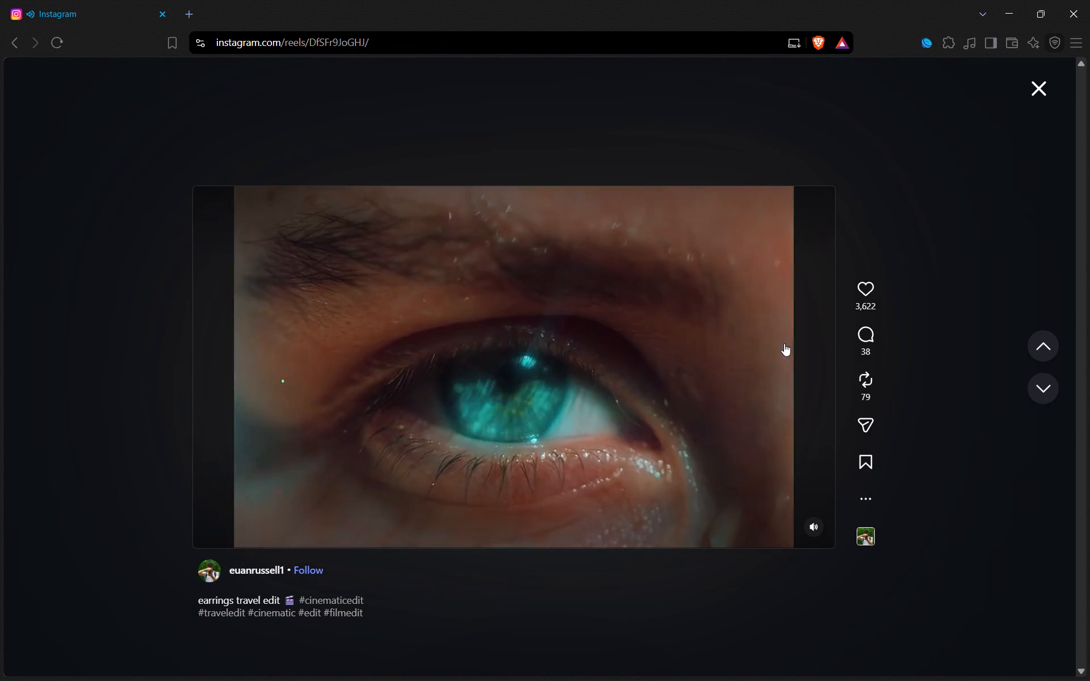
left_click(864, 288)
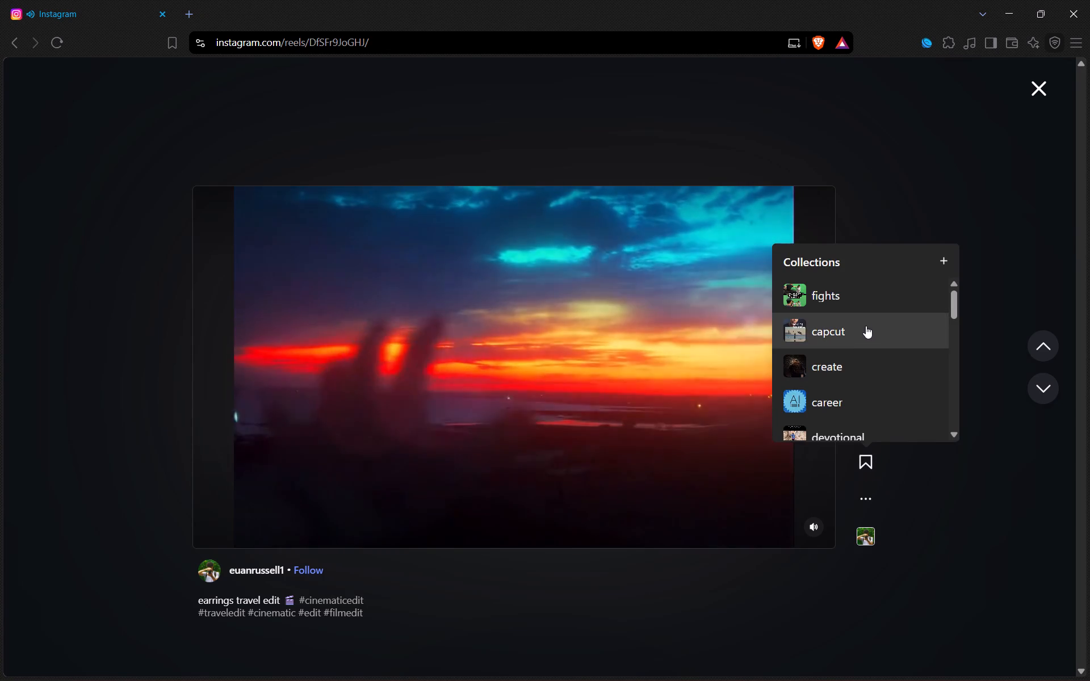
left_click(856, 334)
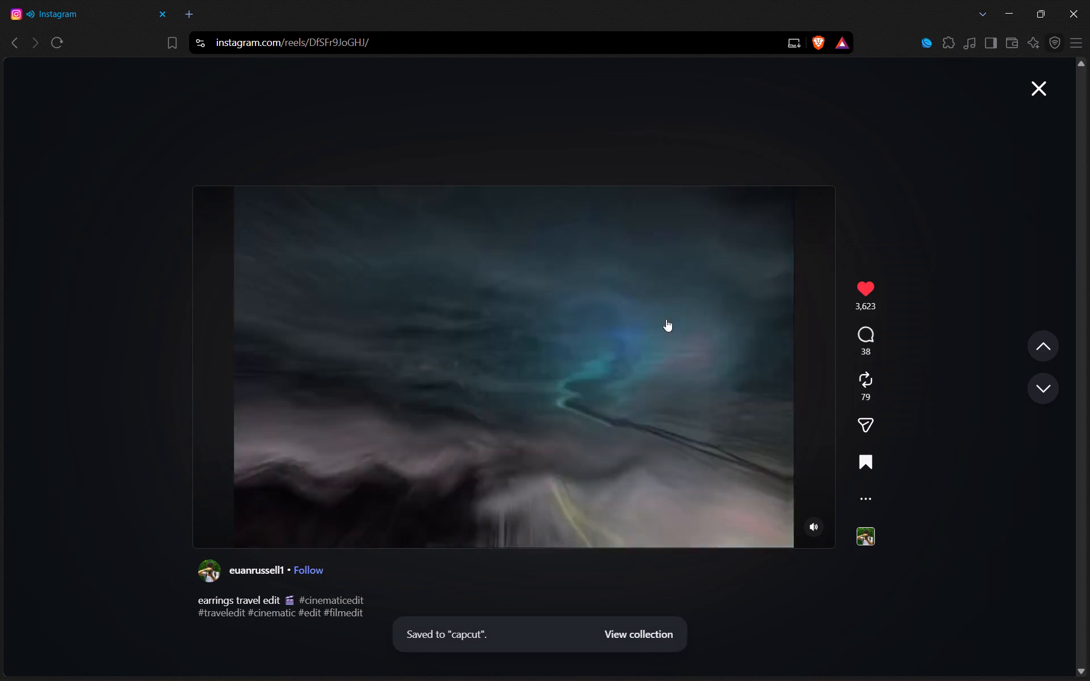
Skim the following reels up to "and then i went to college" and save that one to the "create" collection.
scroll(443, 339, "down", 3)
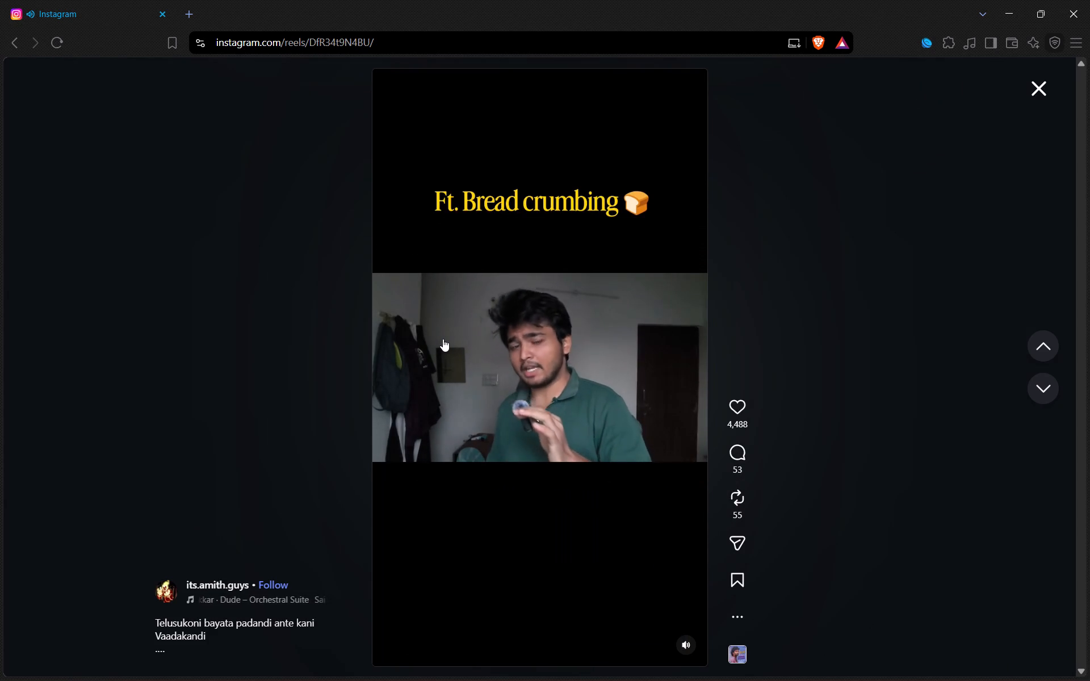
scroll(443, 339, "down", 5)
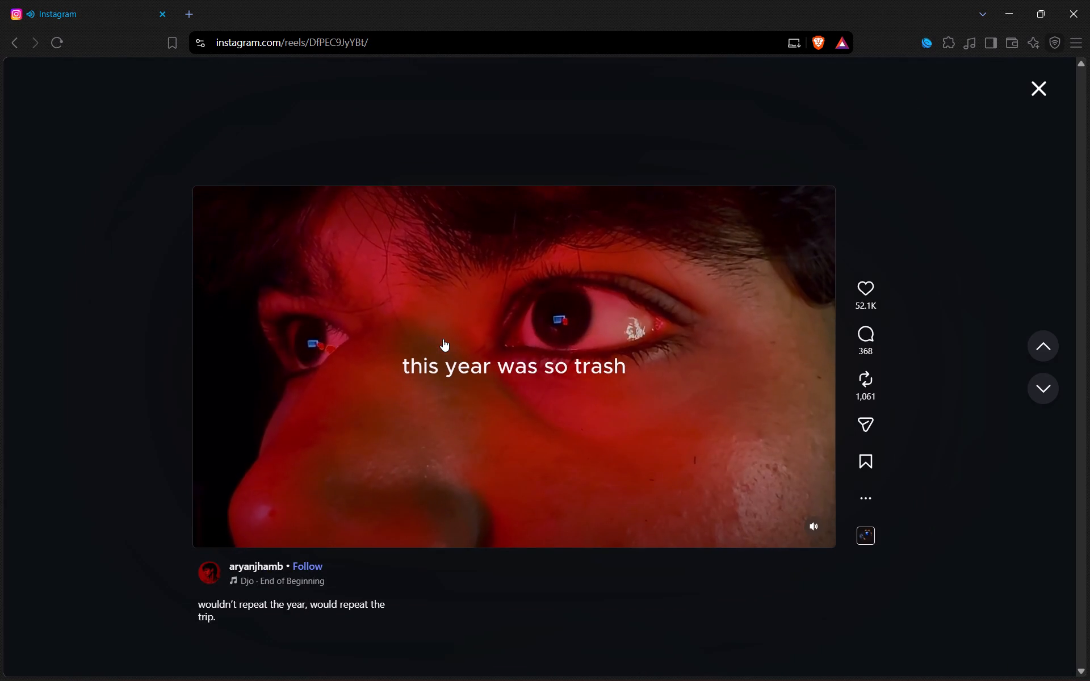
scroll(443, 339, "down", 3)
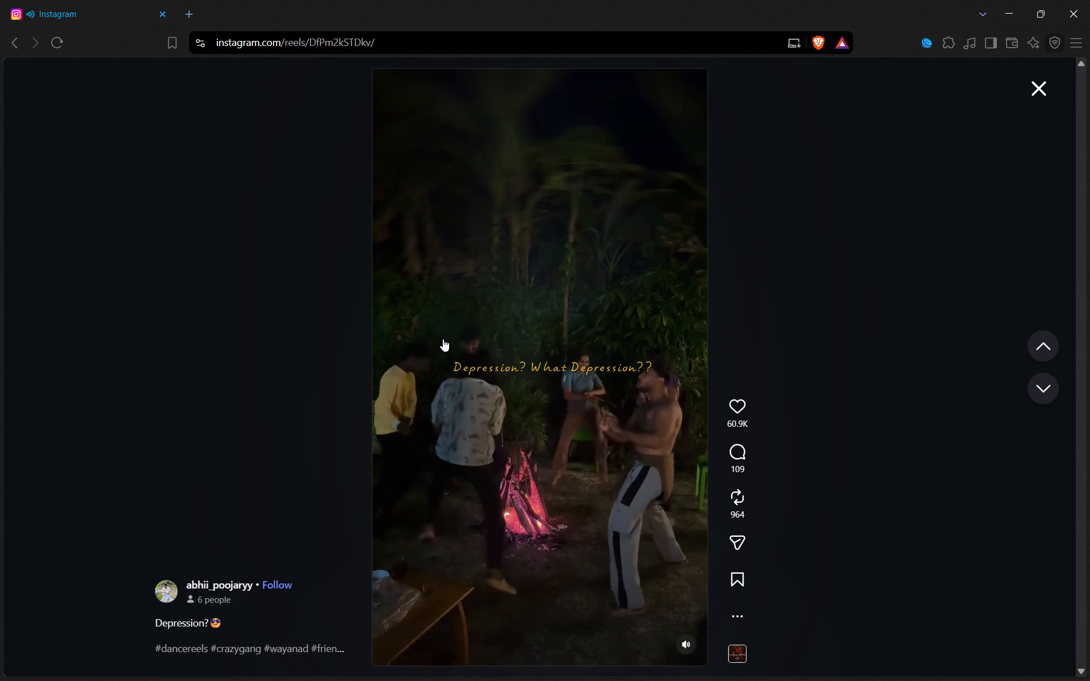
scroll(443, 339, "down", 5)
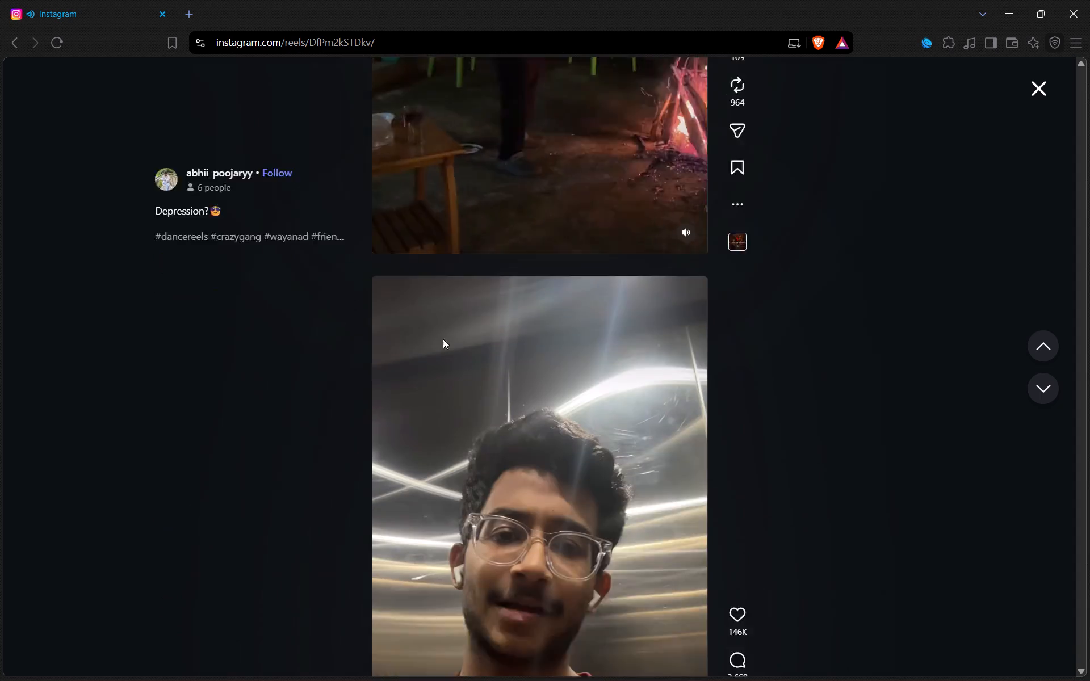
scroll(443, 339, "down", 4)
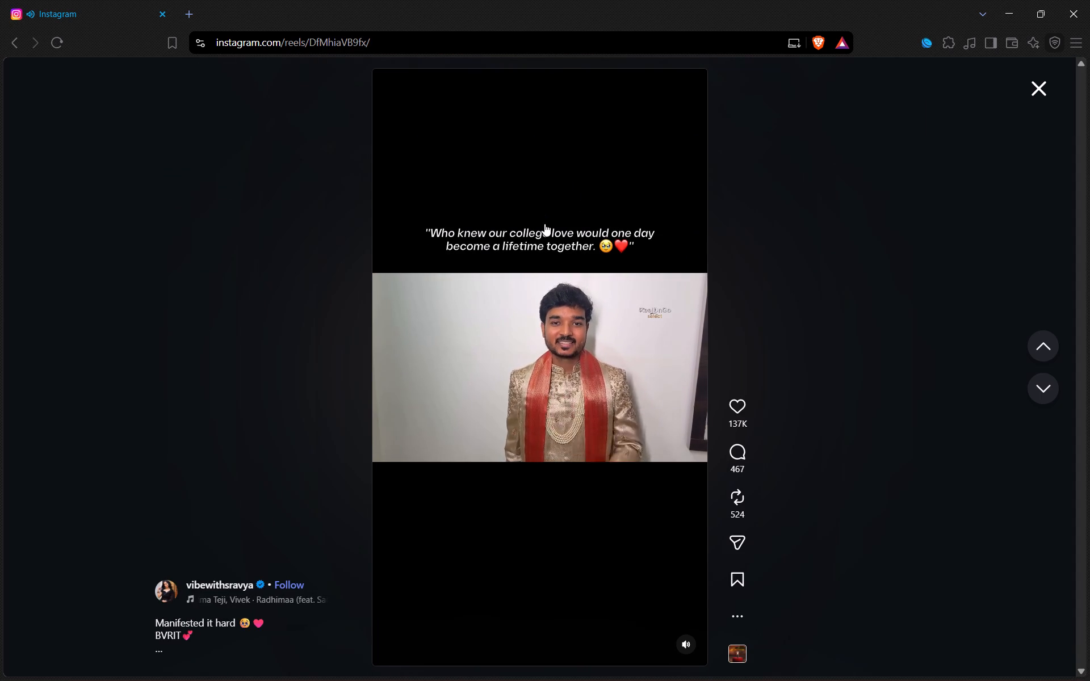
scroll(540, 233, "down", 7)
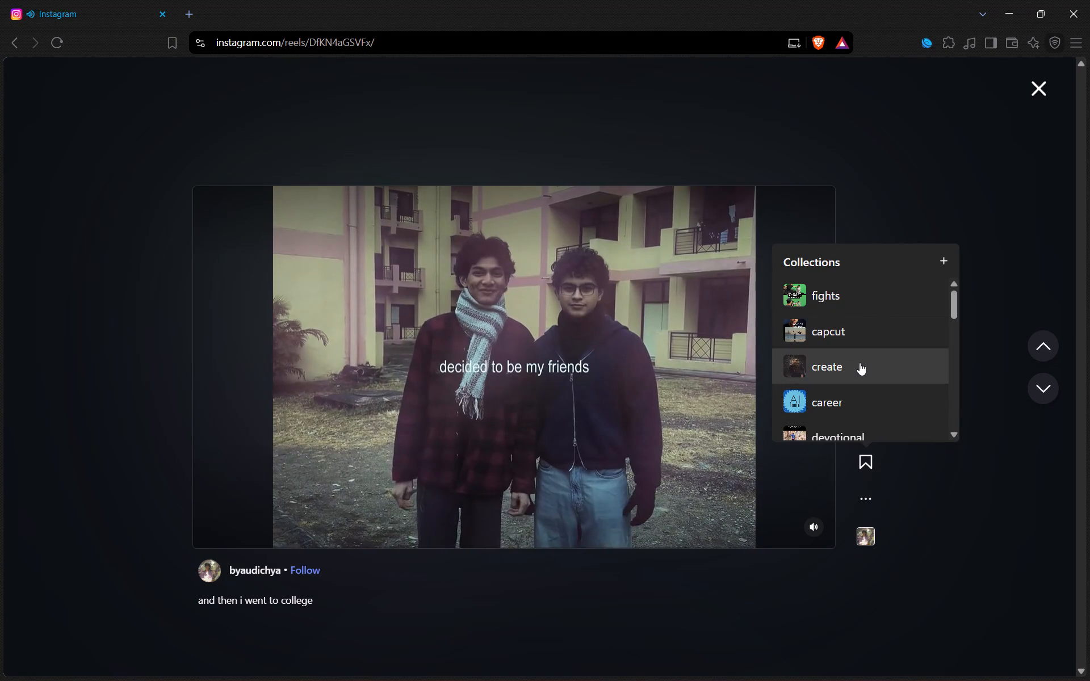
left_click(860, 363)
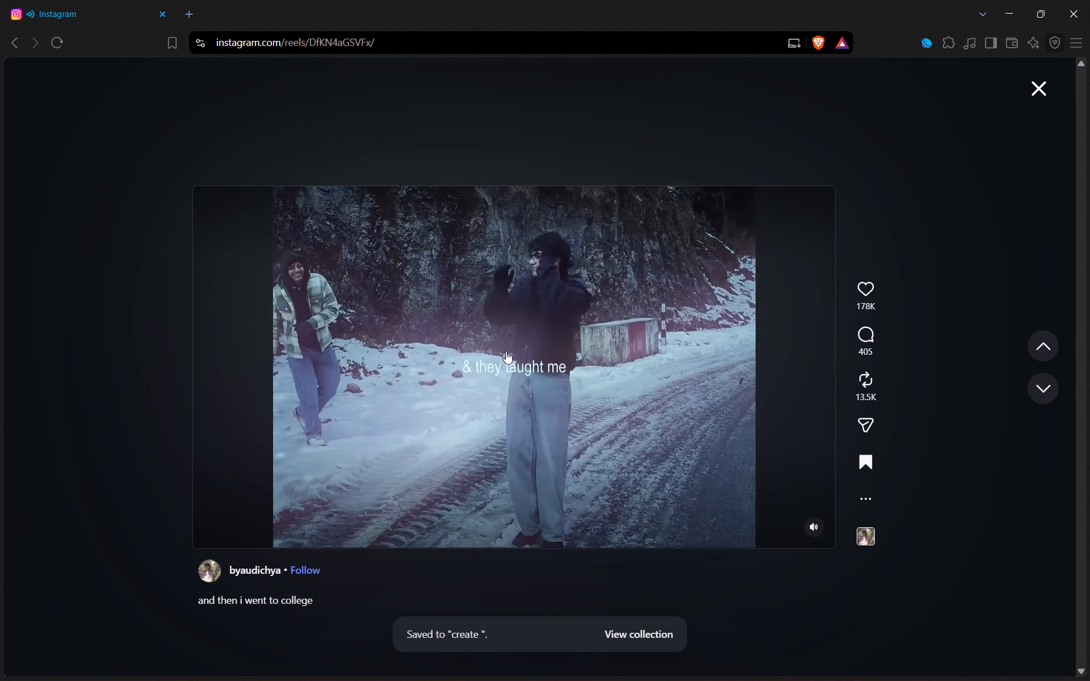
Browse the next three reels, pause the "Wanna recreate?" one, and leave the reels viewer and browser for the desktop.
scroll(506, 351, "down", 5)
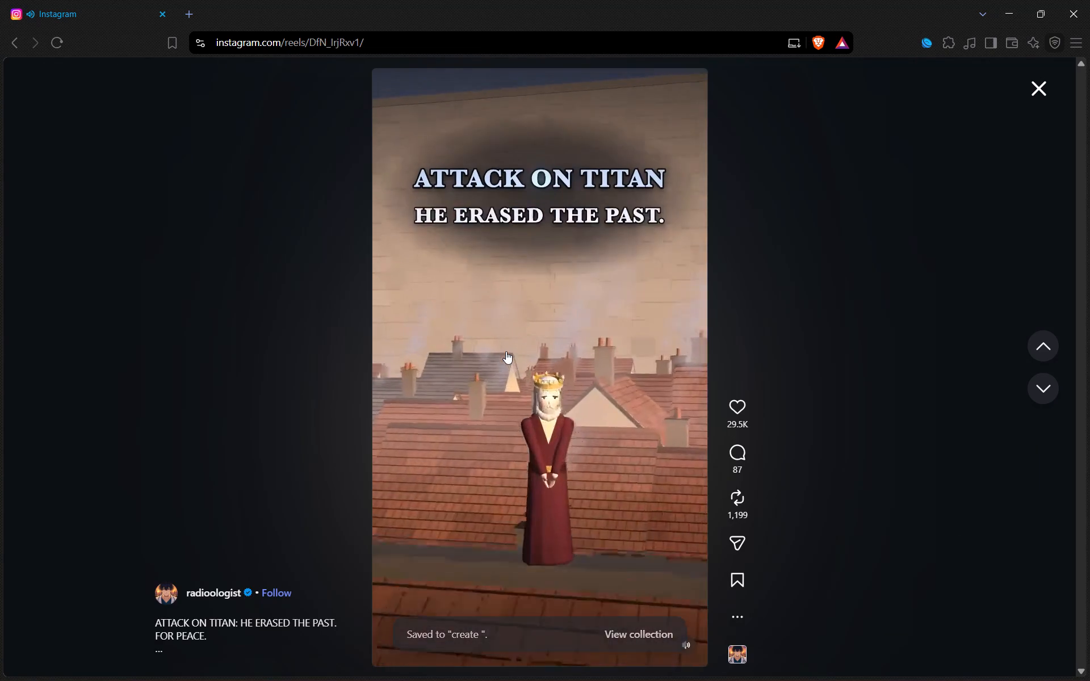
scroll(506, 351, "down", 4)
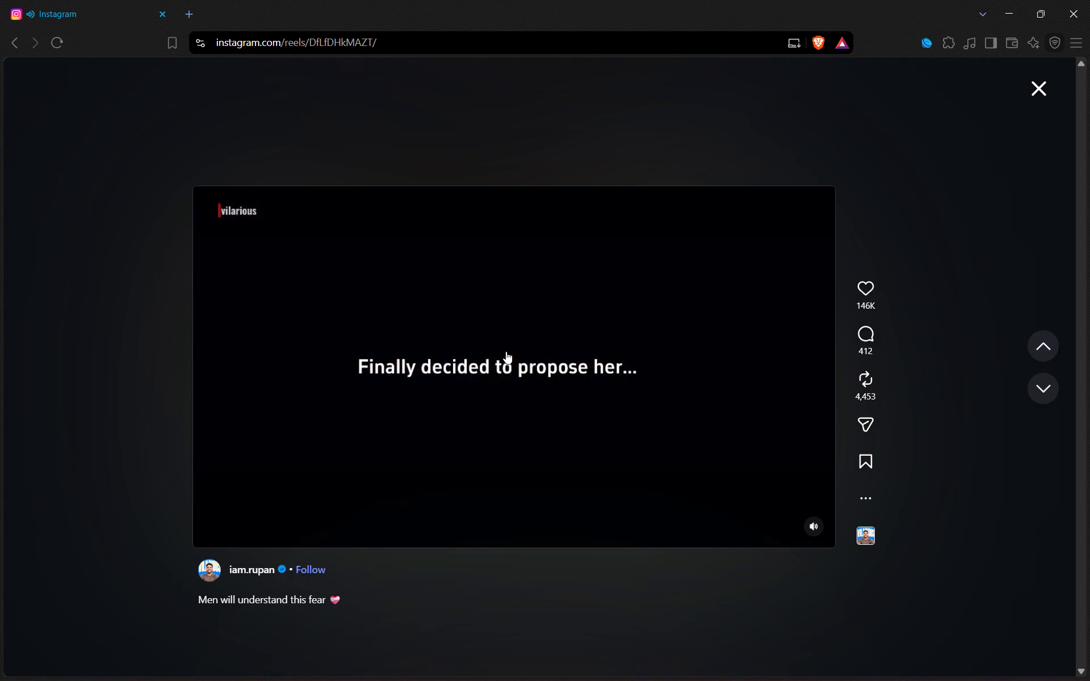
scroll(506, 351, "down", 4)
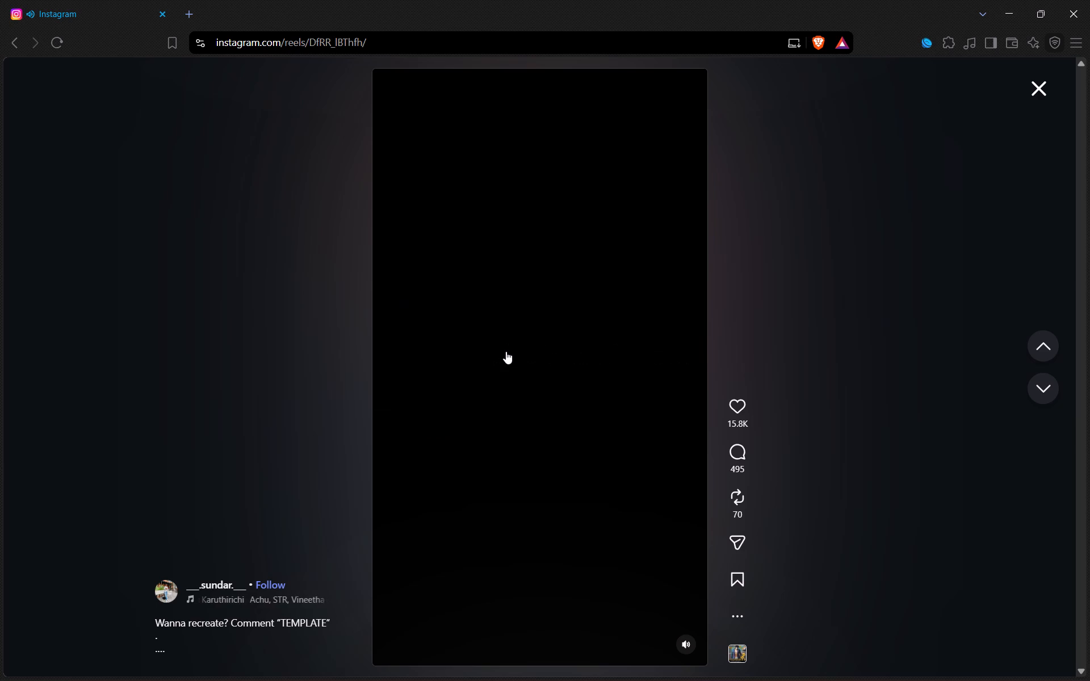
left_click(506, 351)
left_click(1042, 91)
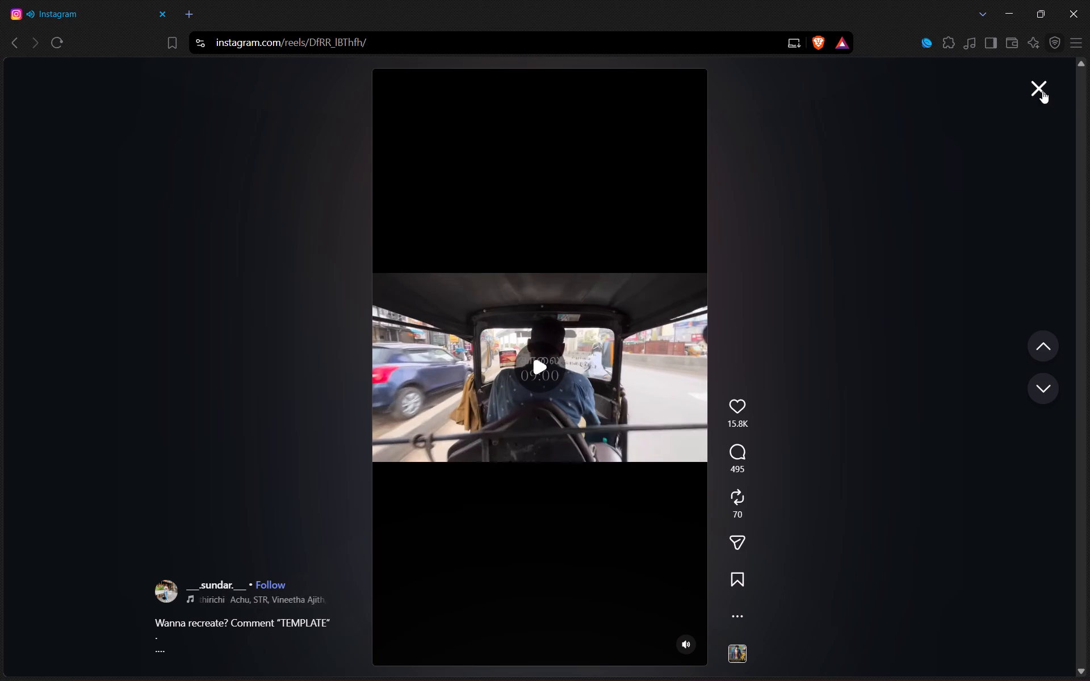
left_click(1005, 7)
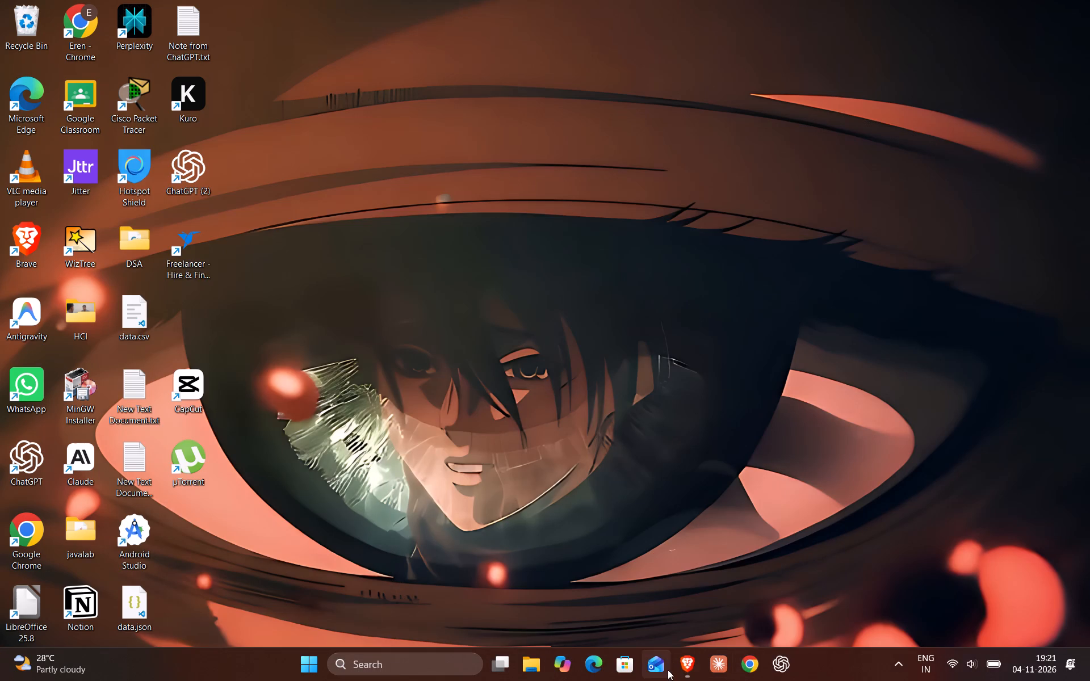
Launch Hotspot Shield from the desktop and connect to the VPN.
left_click(747, 536)
double_click(144, 173)
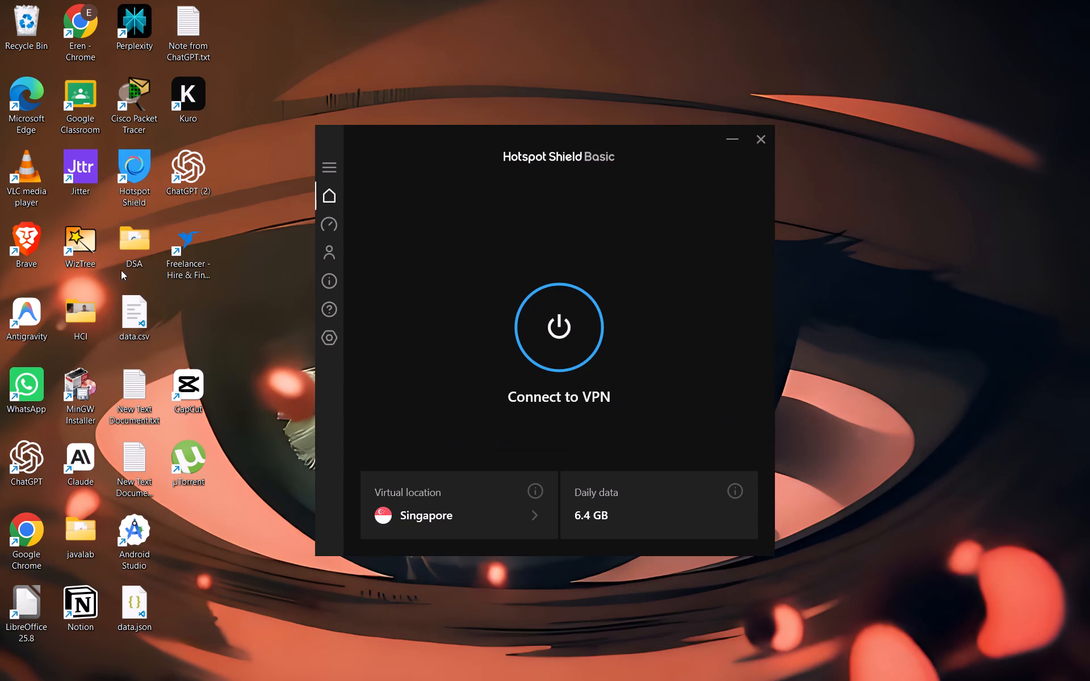
left_click(566, 349)
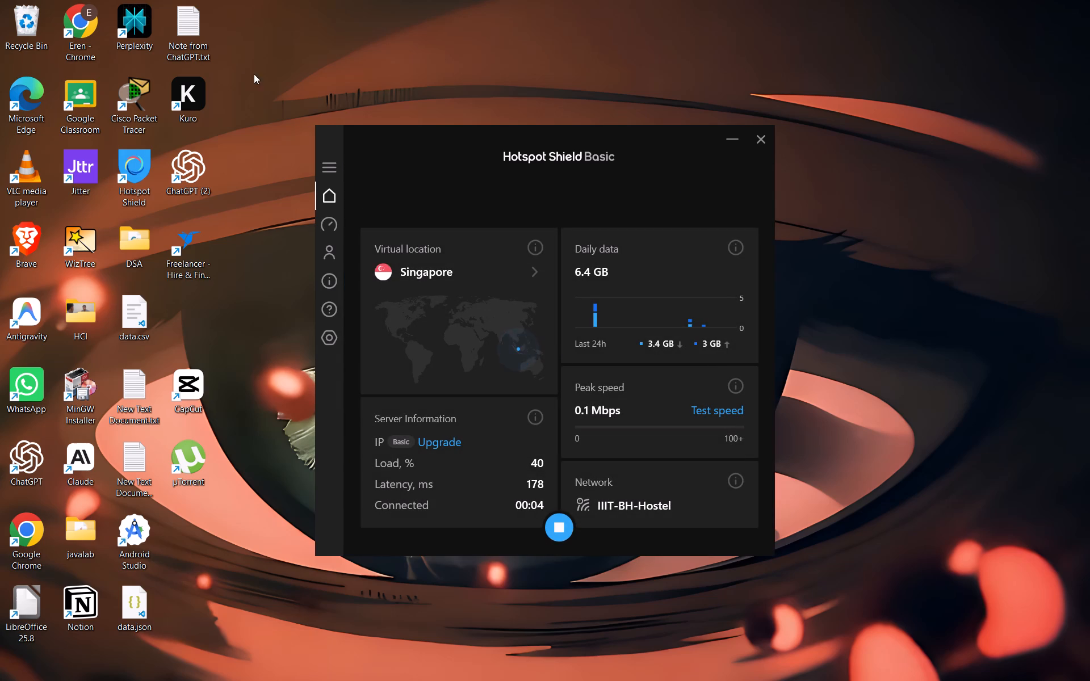
Launch CapCut, open the project 1226 and get the Hotspot Shield window out of the way.
double_click(173, 387)
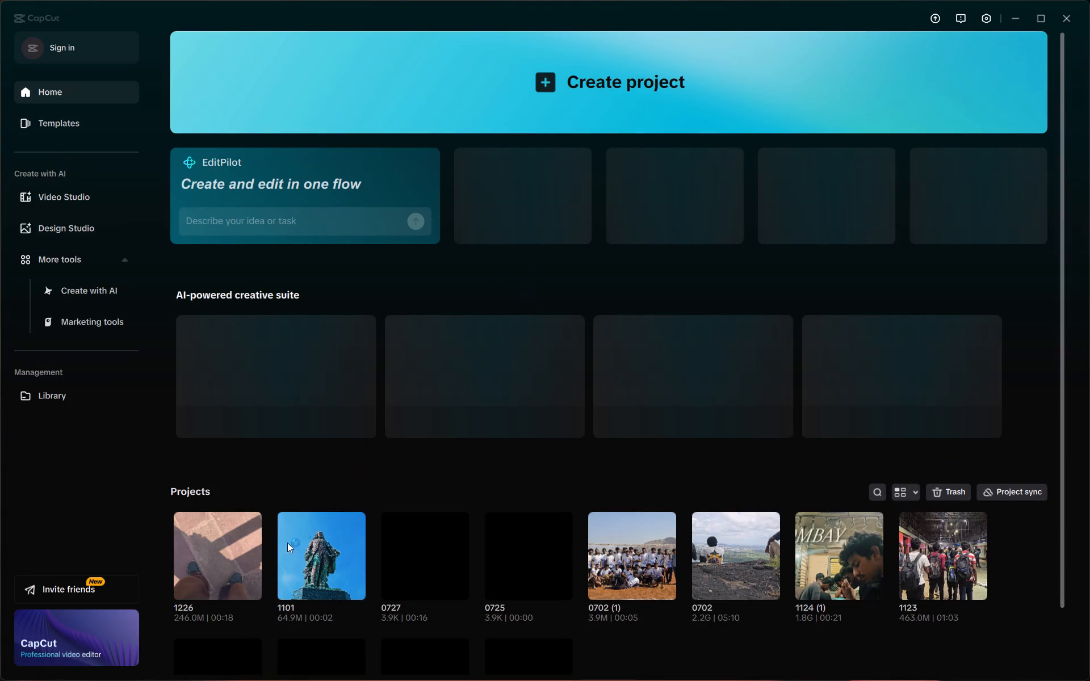
left_click(223, 558)
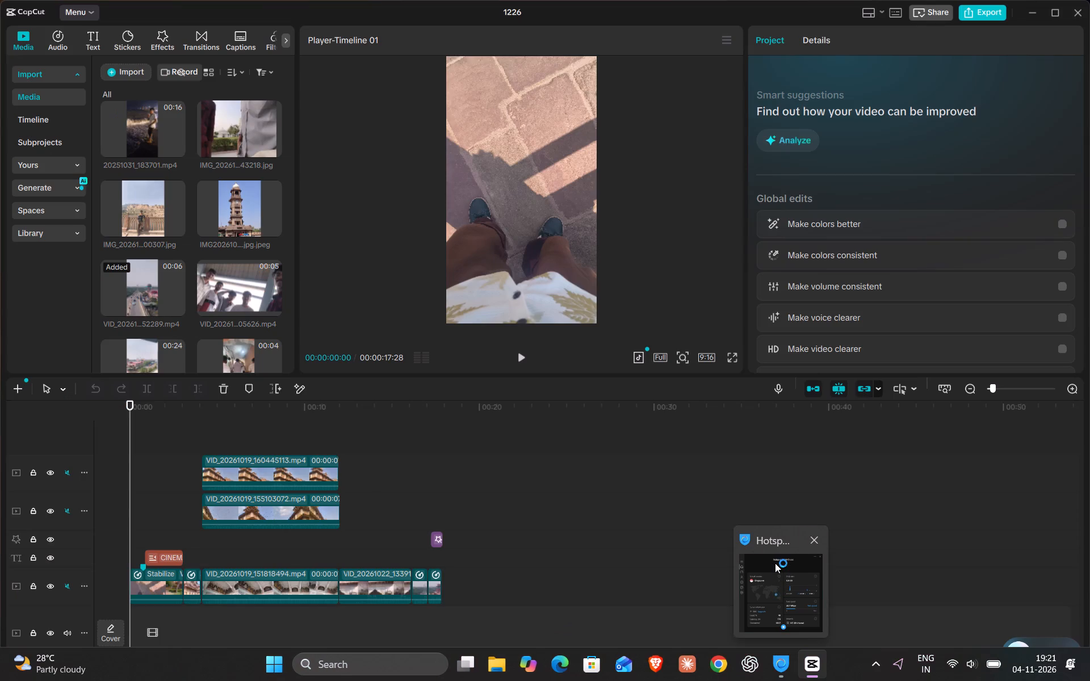
left_click(775, 563)
left_click(725, 141)
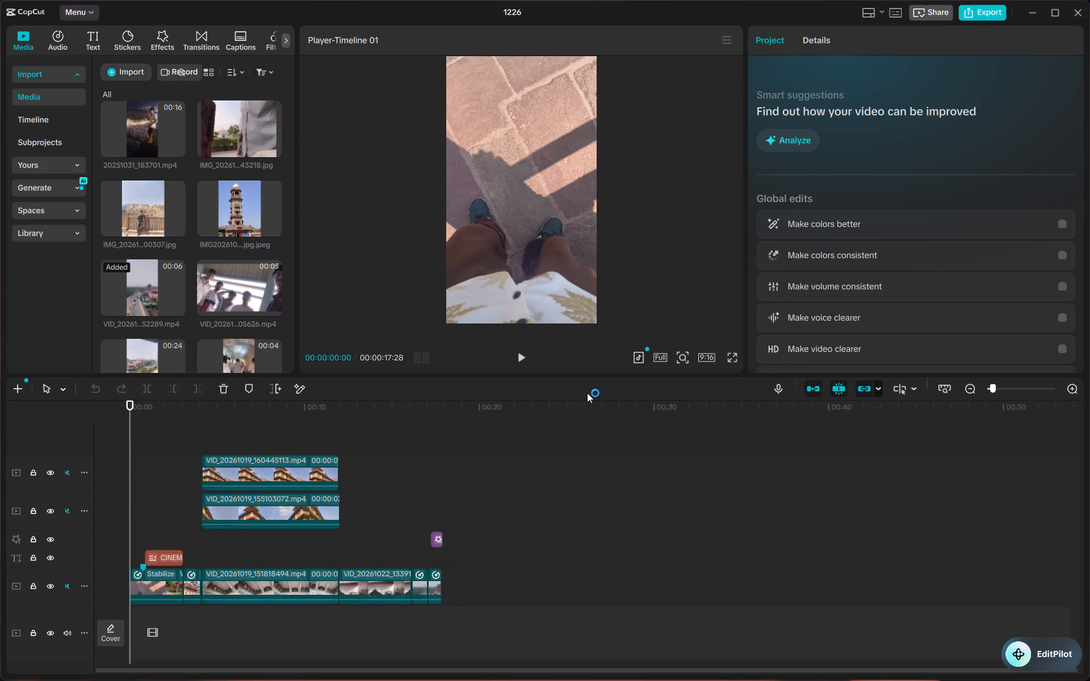
Play and scrub through the first seconds of the timeline to review the CINEMATIC title over the opening clips.
scroll(501, 573, "up", 12, "ctrl")
scroll(501, 573, "up", 9, "ctrl")
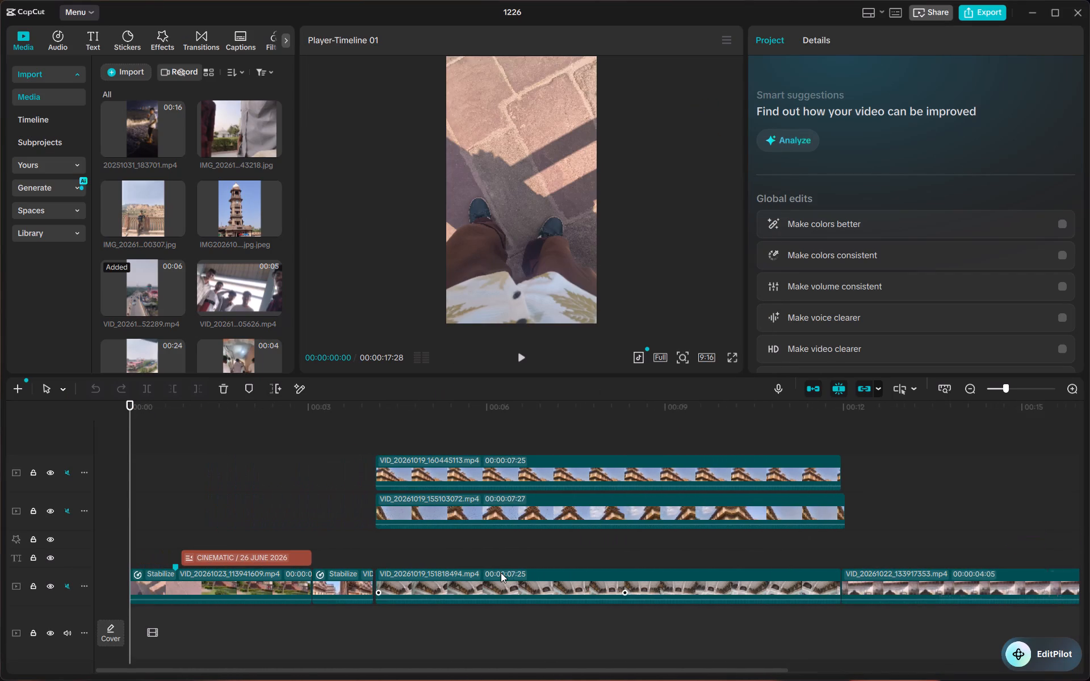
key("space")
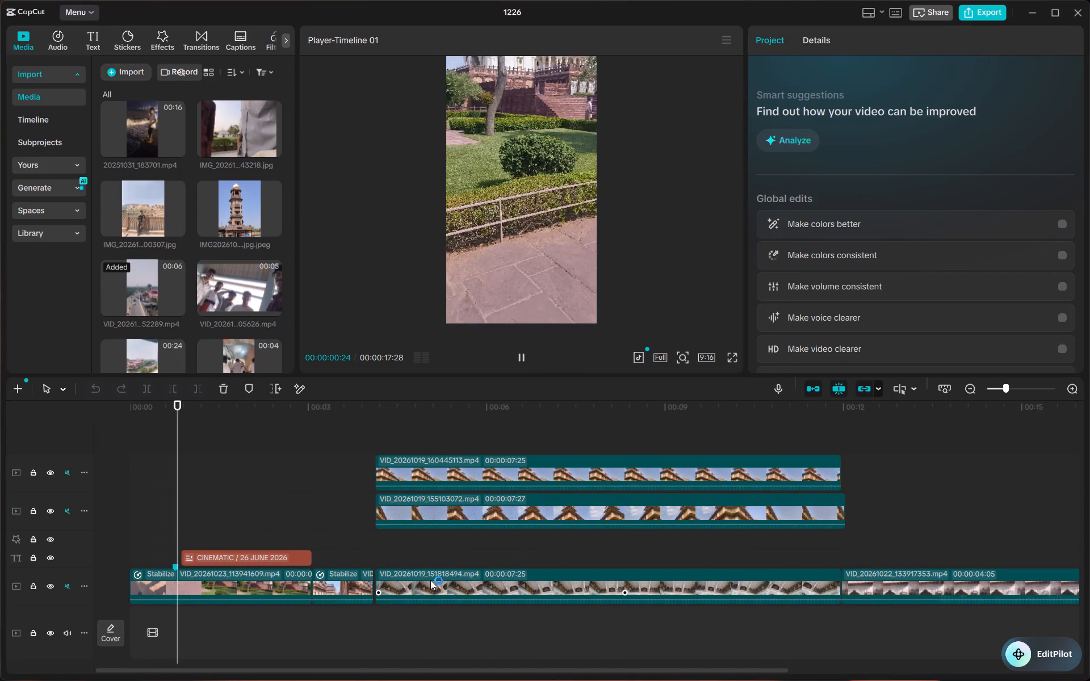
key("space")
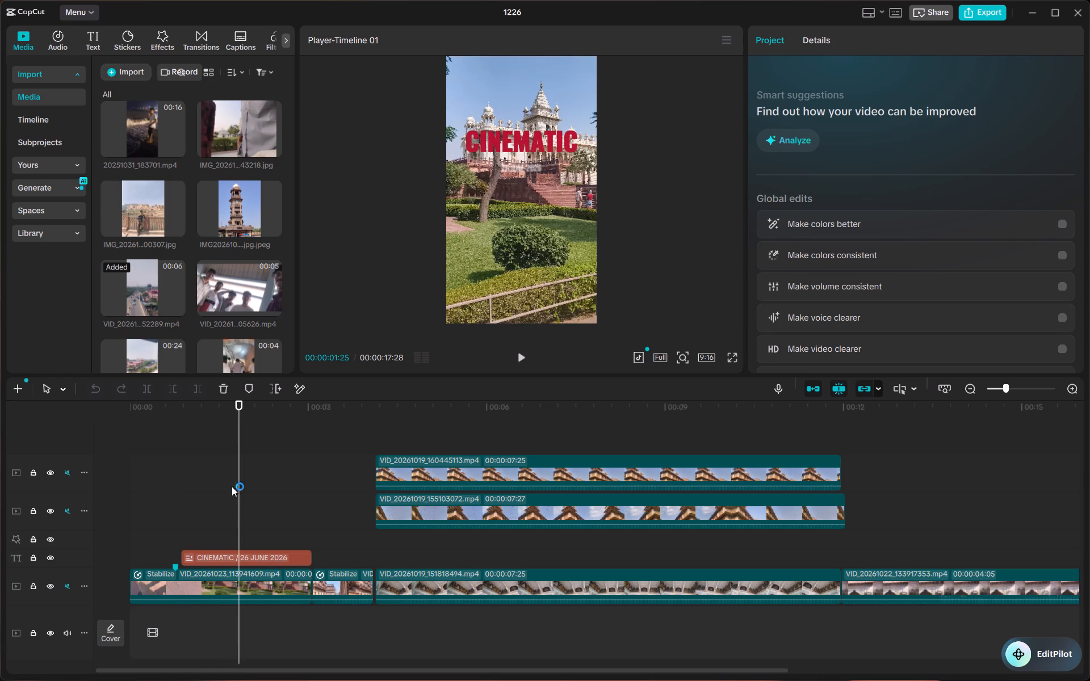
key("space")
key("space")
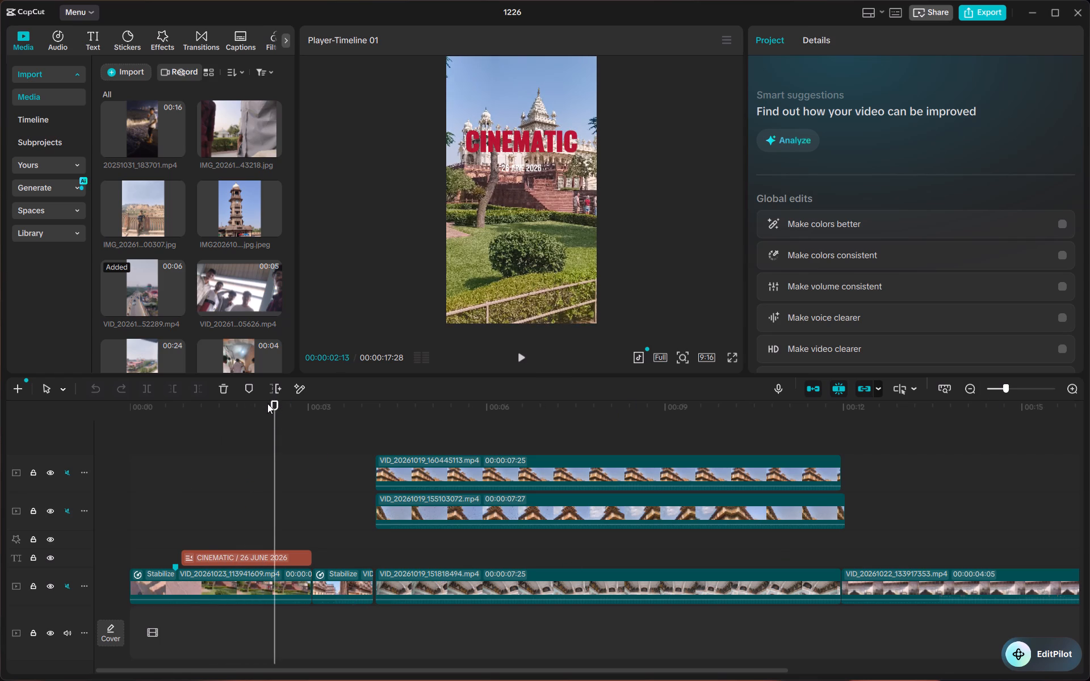
left_click_drag(275, 405, 429, 431)
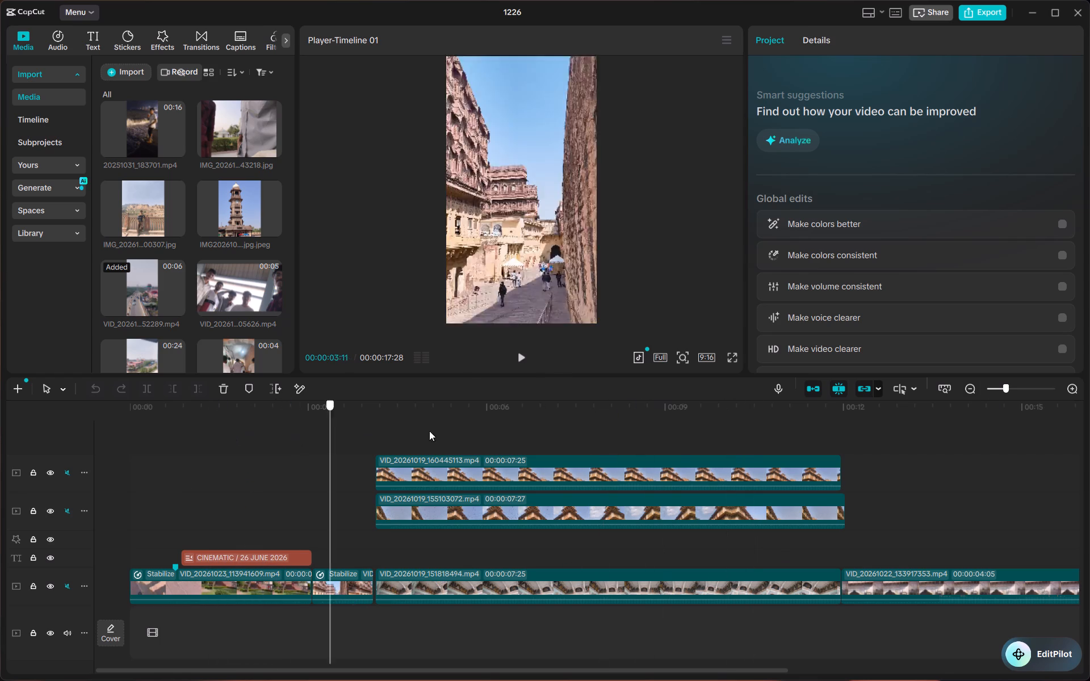
left_click_drag(429, 431, 241, 447)
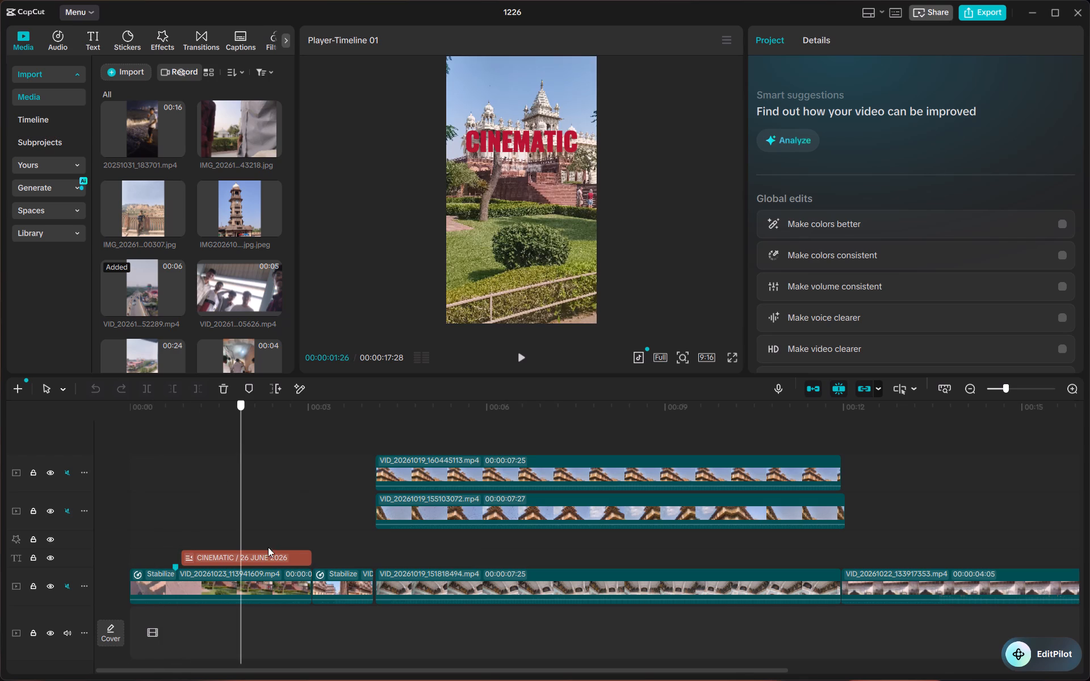
Turn the "CINEMATIC / 26 JUNE 2026" text clip into a compound clip.
left_click(269, 553)
right_click(272, 555)
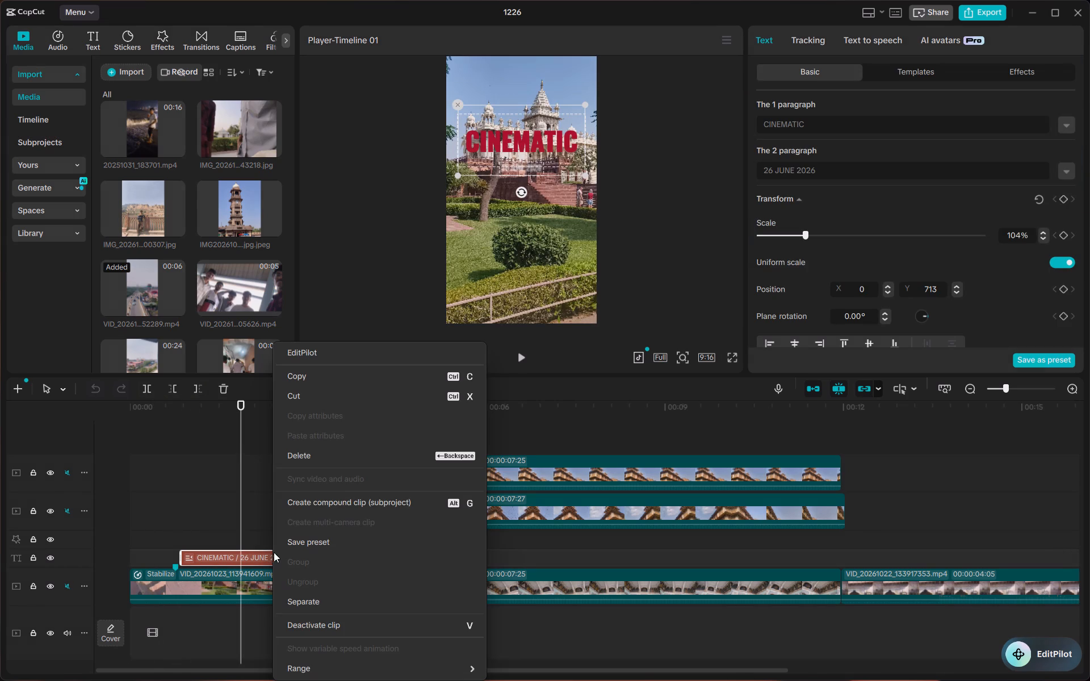
left_click(308, 497)
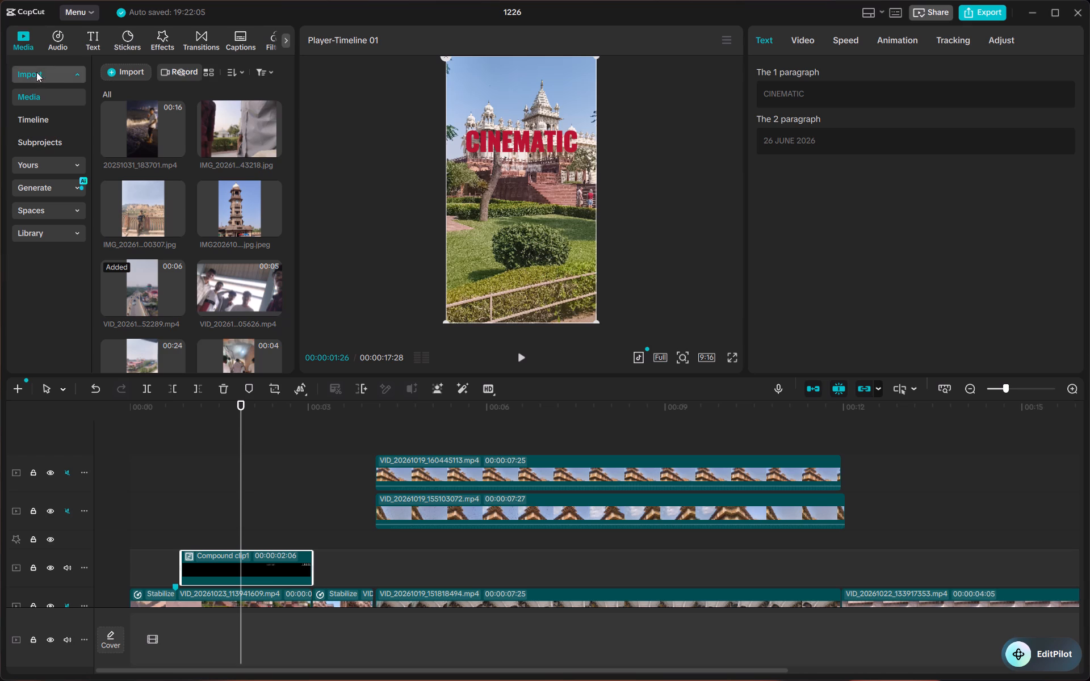
Search the video effects library for "flash".
left_click(160, 40)
left_click(132, 77)
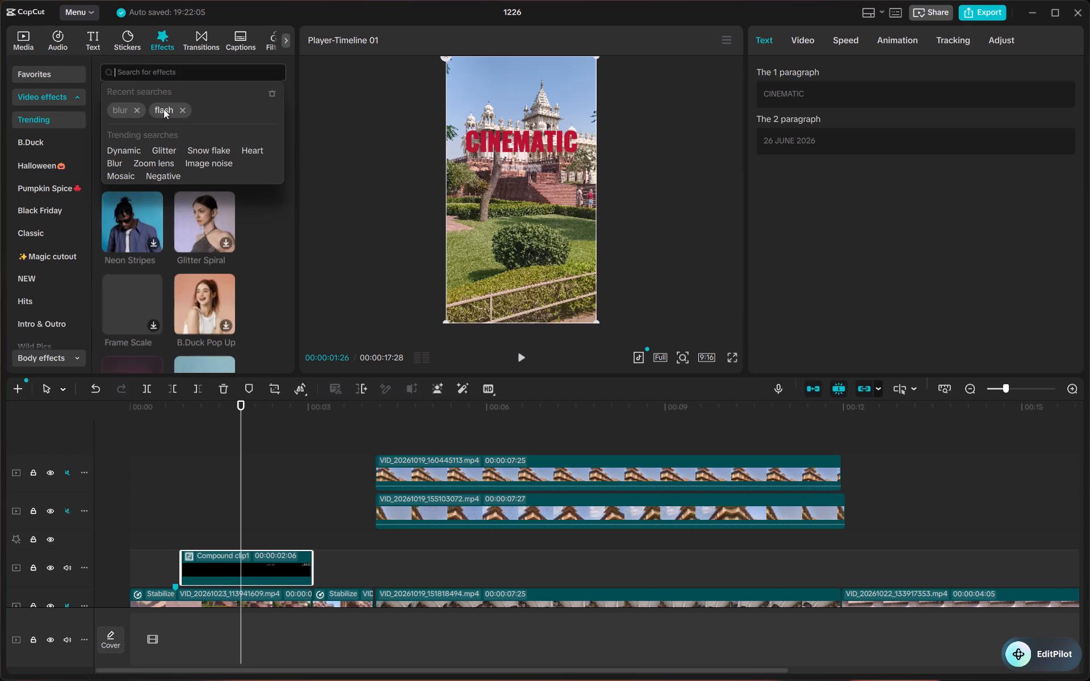
left_click(163, 109)
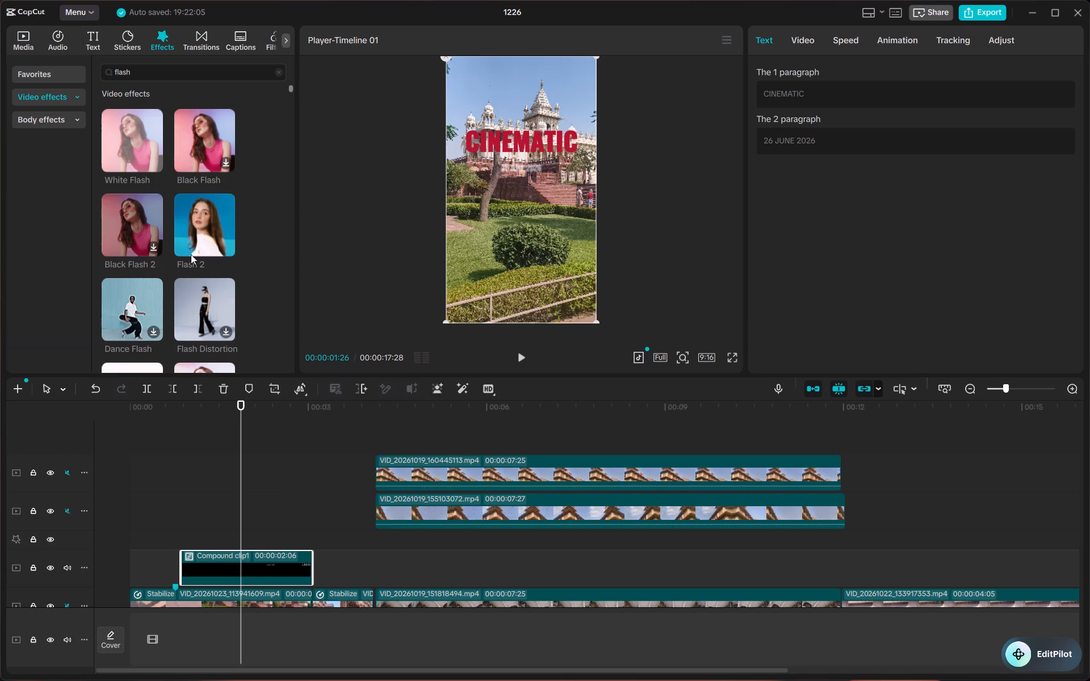
In CapCut, apply the White Flash effect to the CINEMATIC title's compound clip and preview it.
left_click_drag(119, 134, 193, 585)
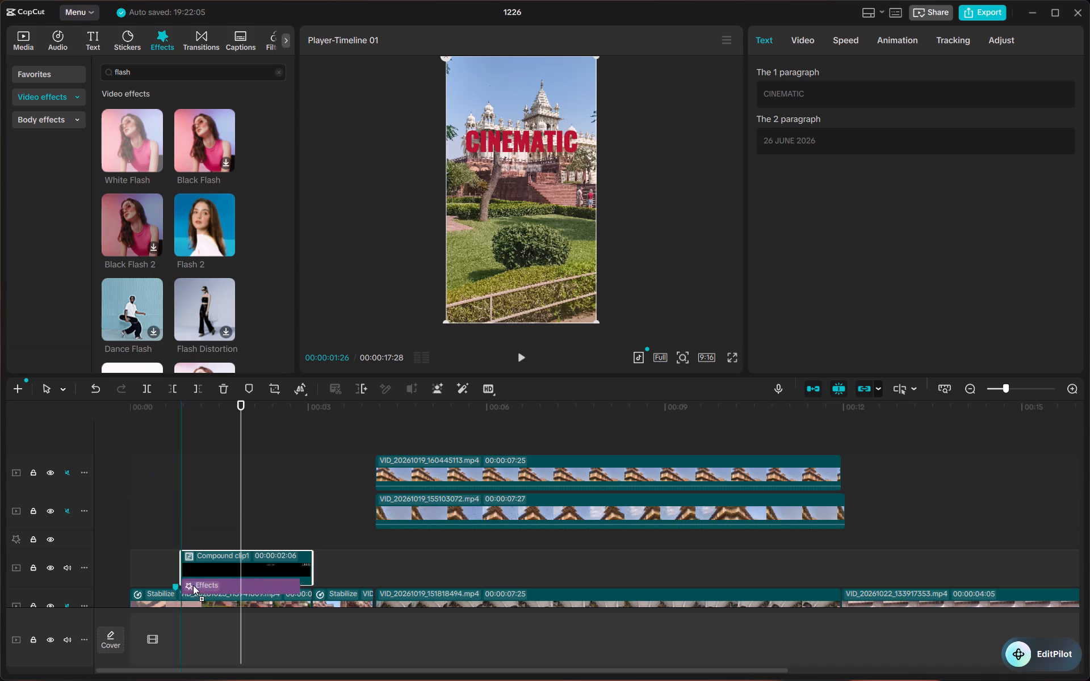
left_click_drag(193, 585, 197, 573)
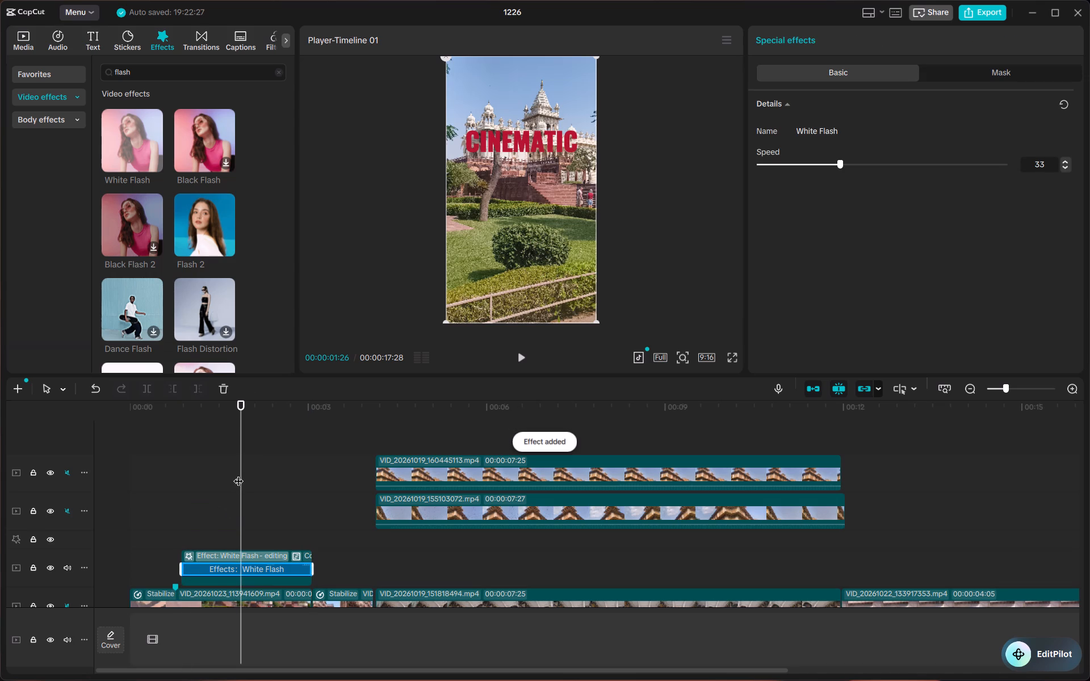
left_click_drag(241, 474, 77, 459)
key("space")
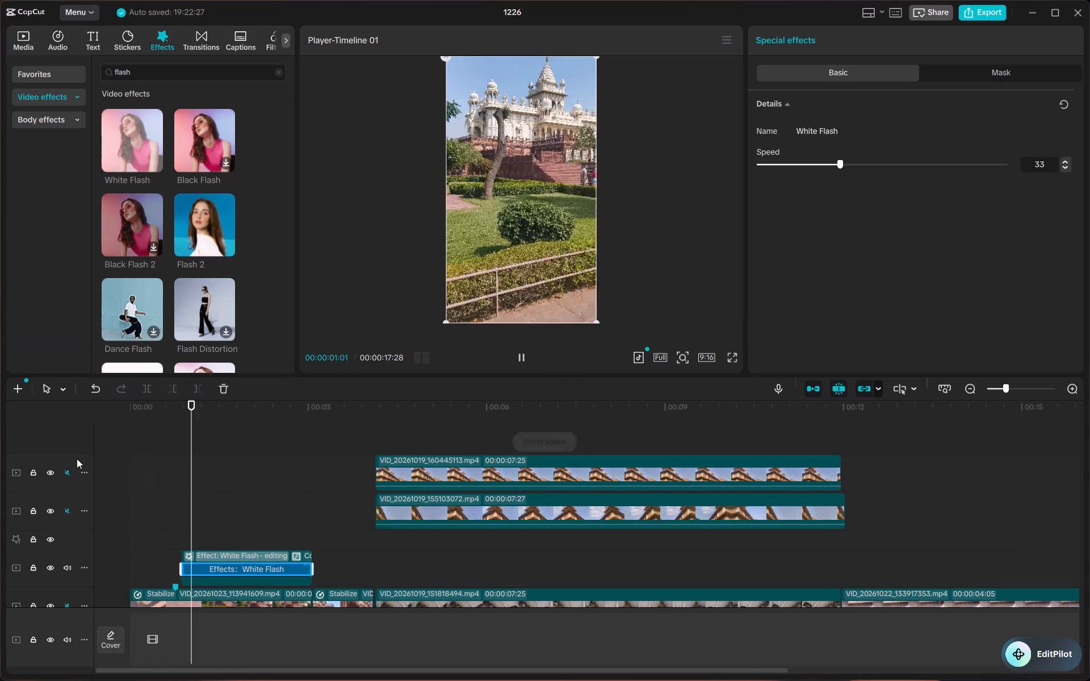
key("space")
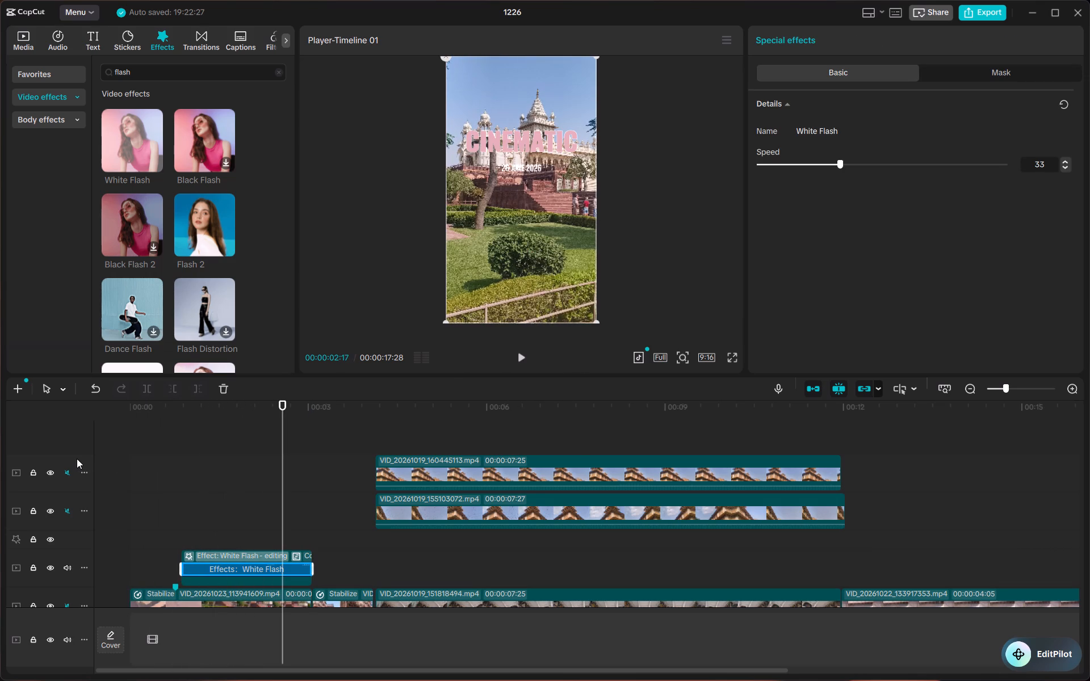
Trim the start of the White Flash effect to about 00:00:02:07 within the title clip and play it back.
left_click_drag(180, 569, 260, 578)
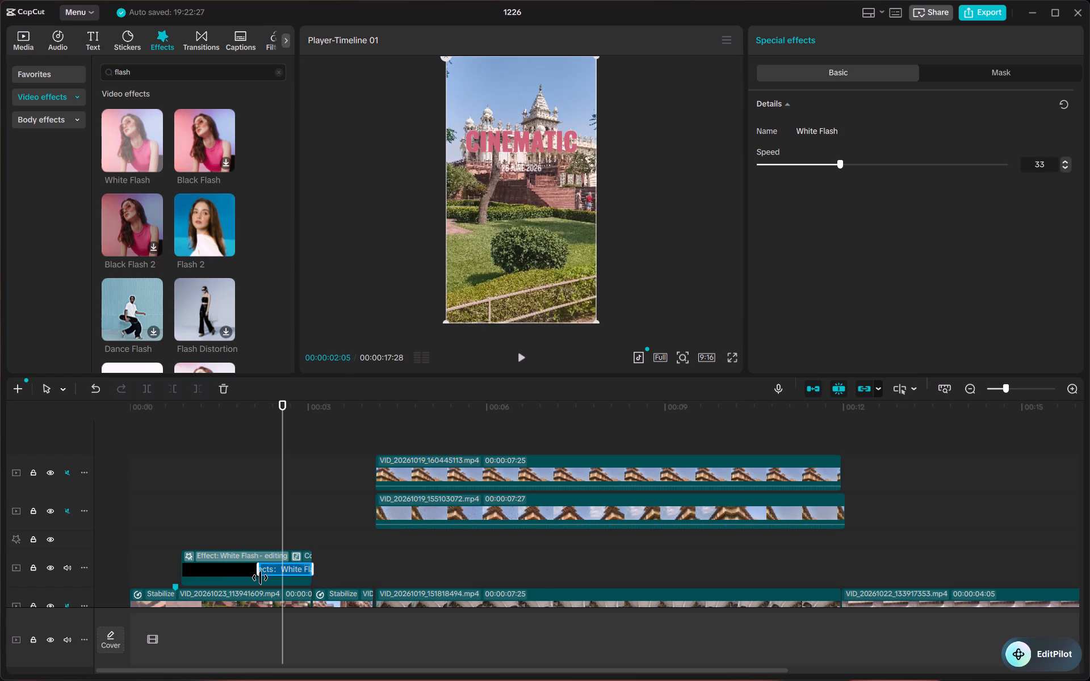
left_click_drag(260, 578, 266, 578)
left_click_drag(280, 433, 100, 434)
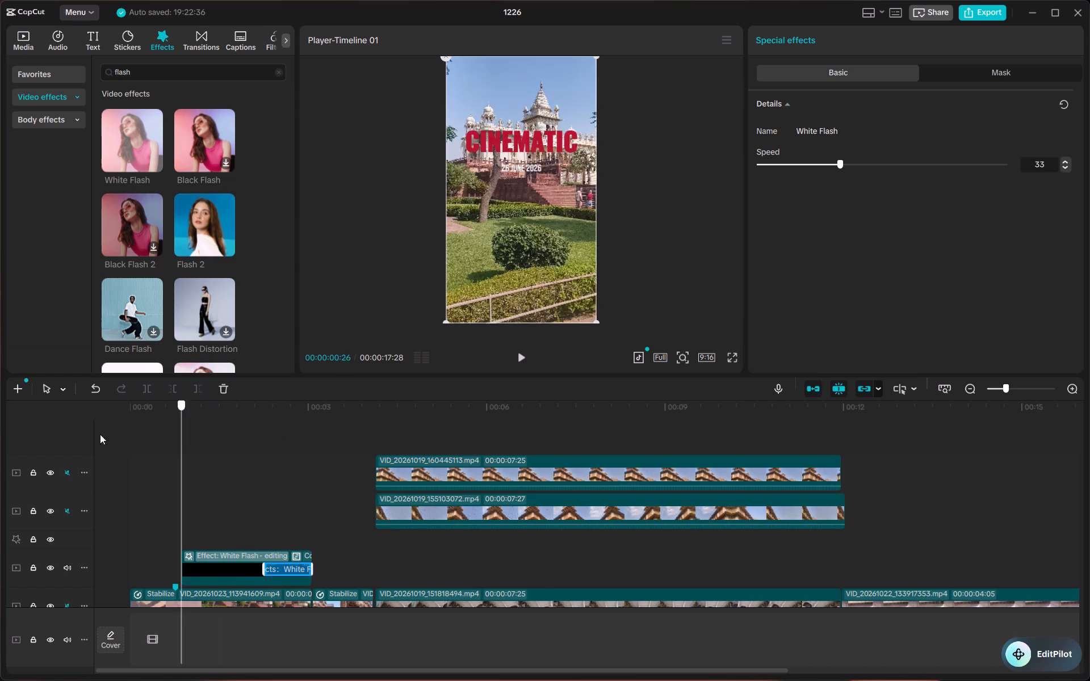
left_click_drag(100, 434, 44, 432)
key("space")
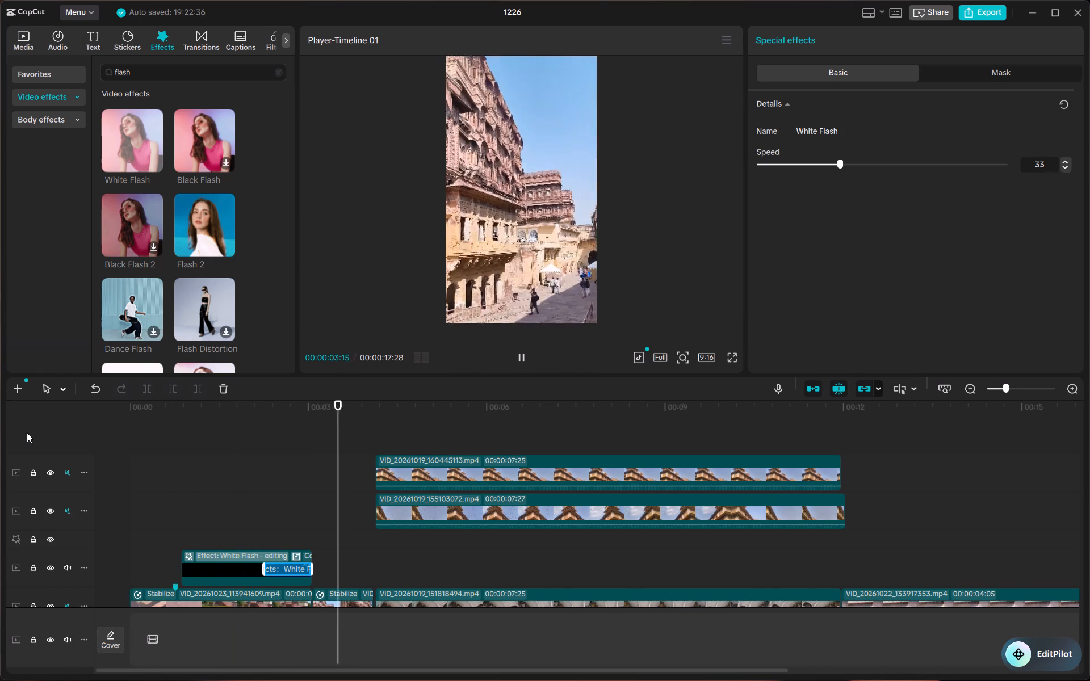
key("space")
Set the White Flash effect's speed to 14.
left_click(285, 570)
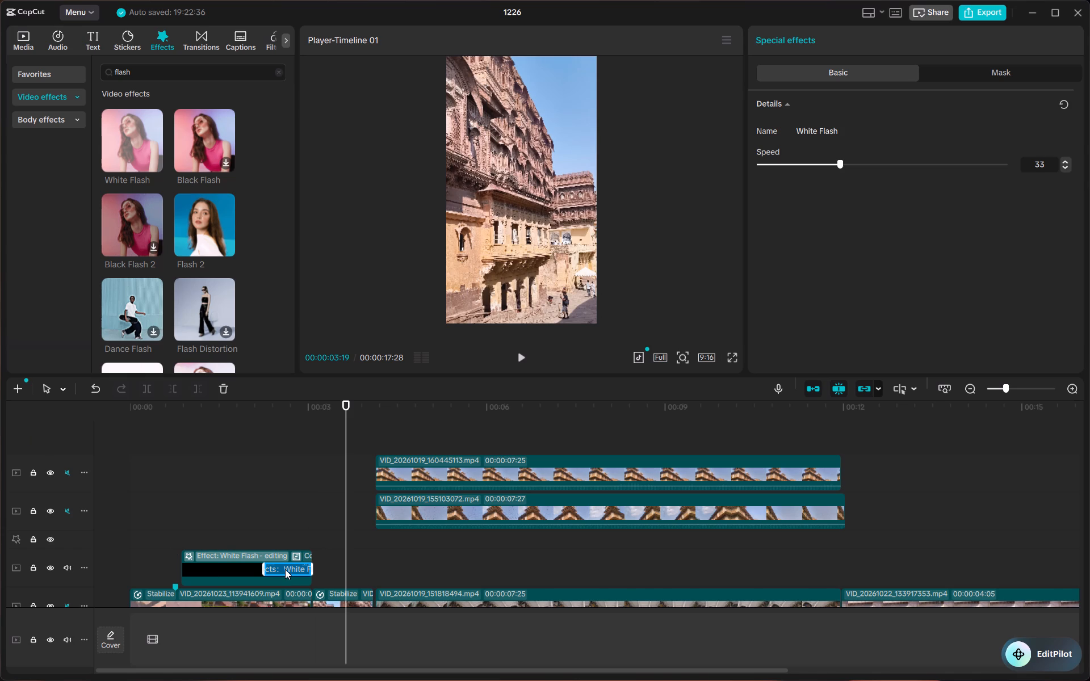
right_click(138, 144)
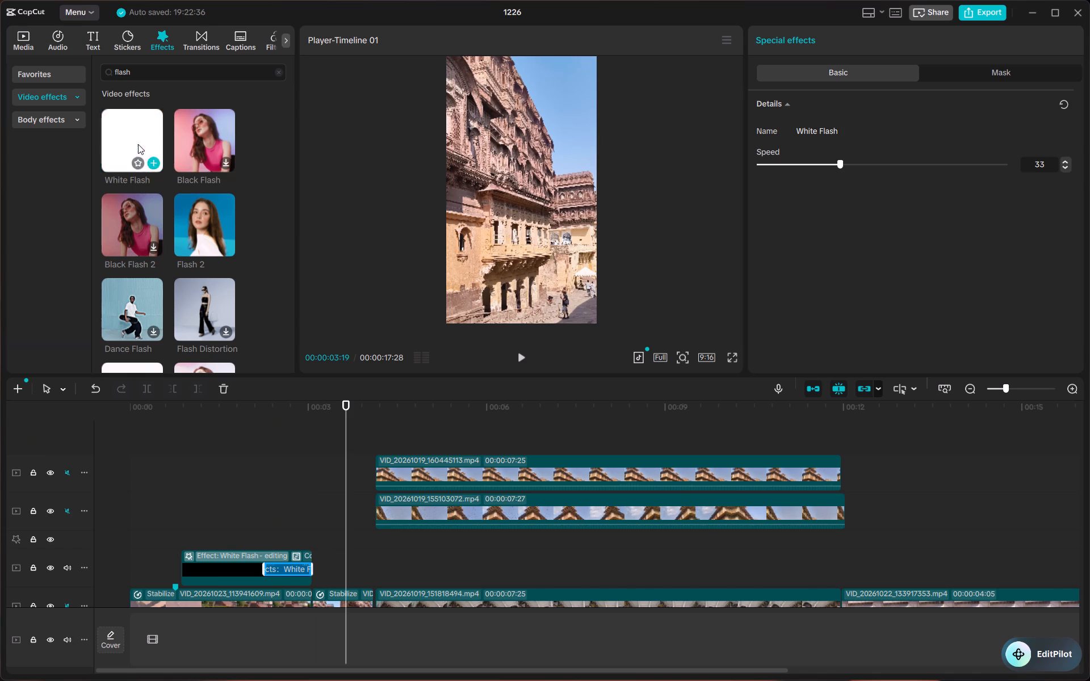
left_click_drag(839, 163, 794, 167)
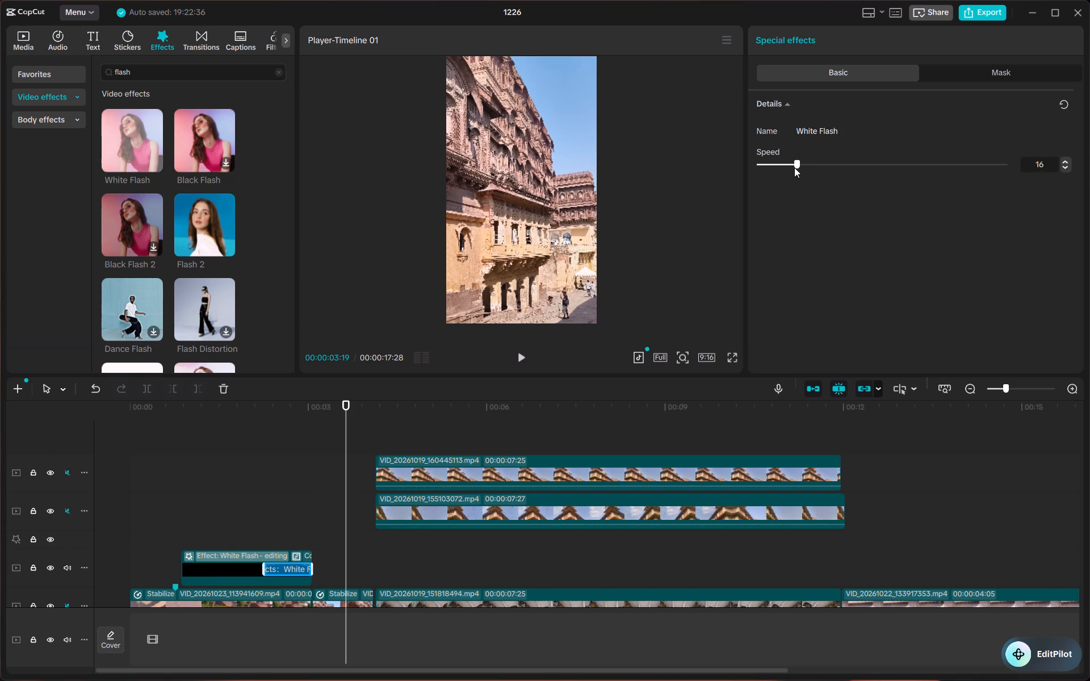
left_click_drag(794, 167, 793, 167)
Play back the opening seconds repeatedly to examine the flash on the CINEMATIC title.
left_click_drag(349, 413, 159, 411)
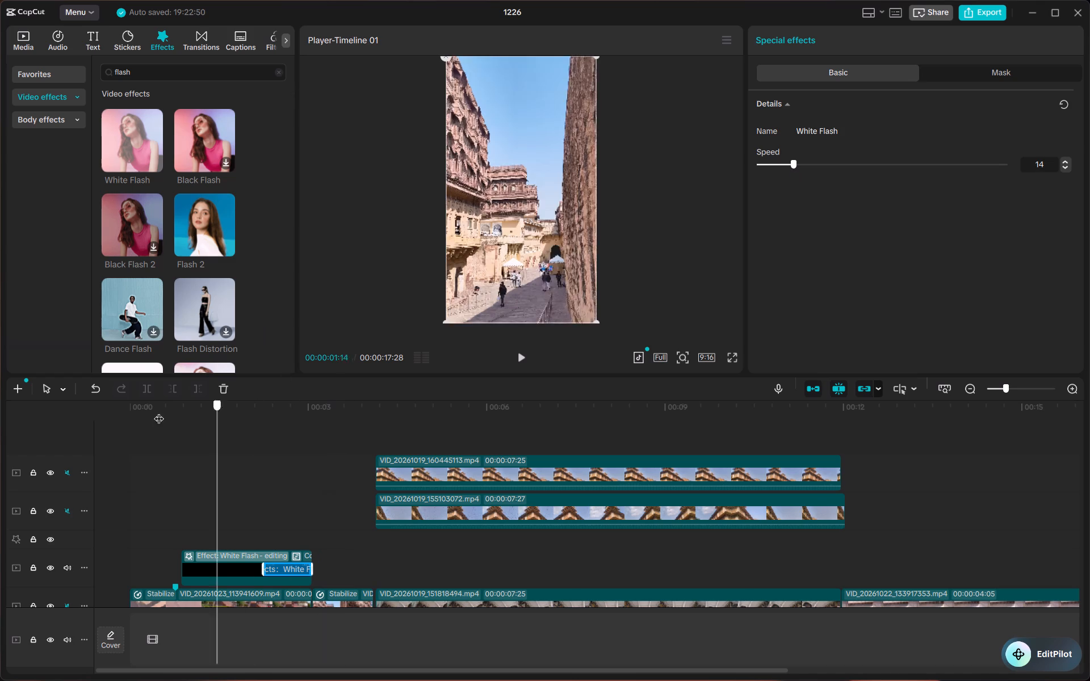
left_click_drag(159, 411, 124, 411)
key("space")
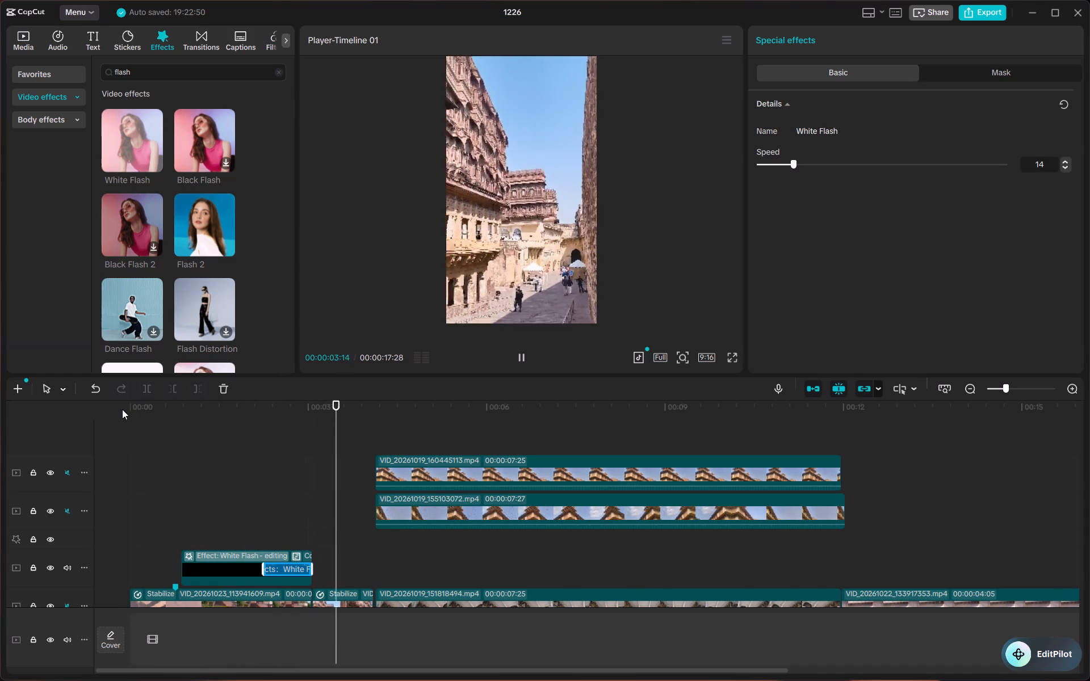
key("space")
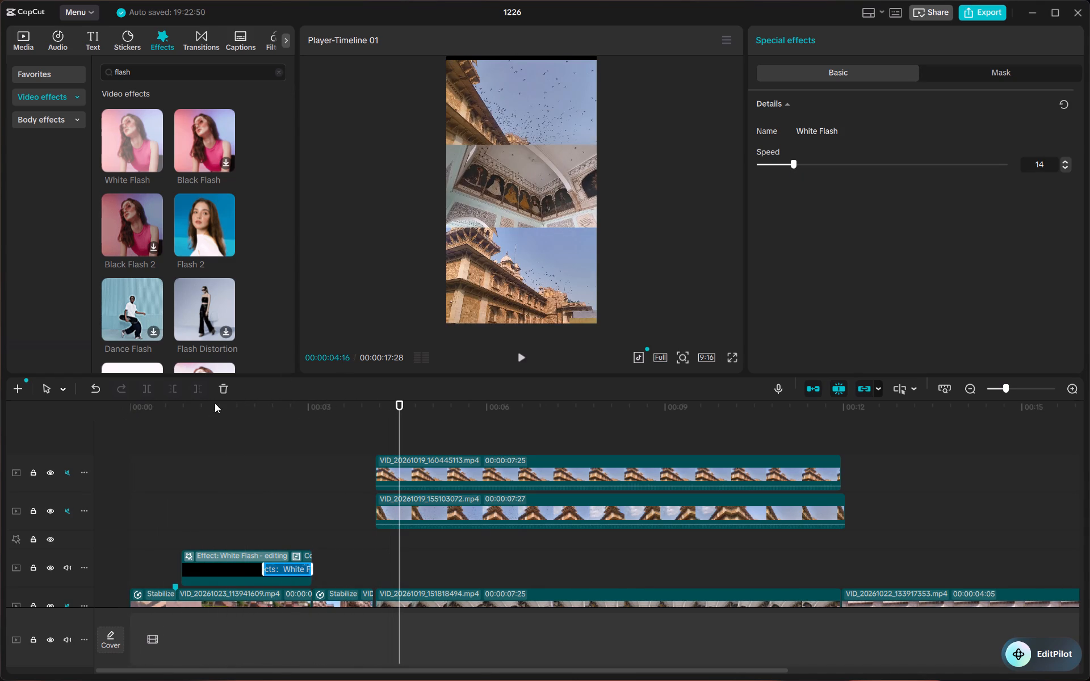
left_click_drag(395, 426, 196, 425)
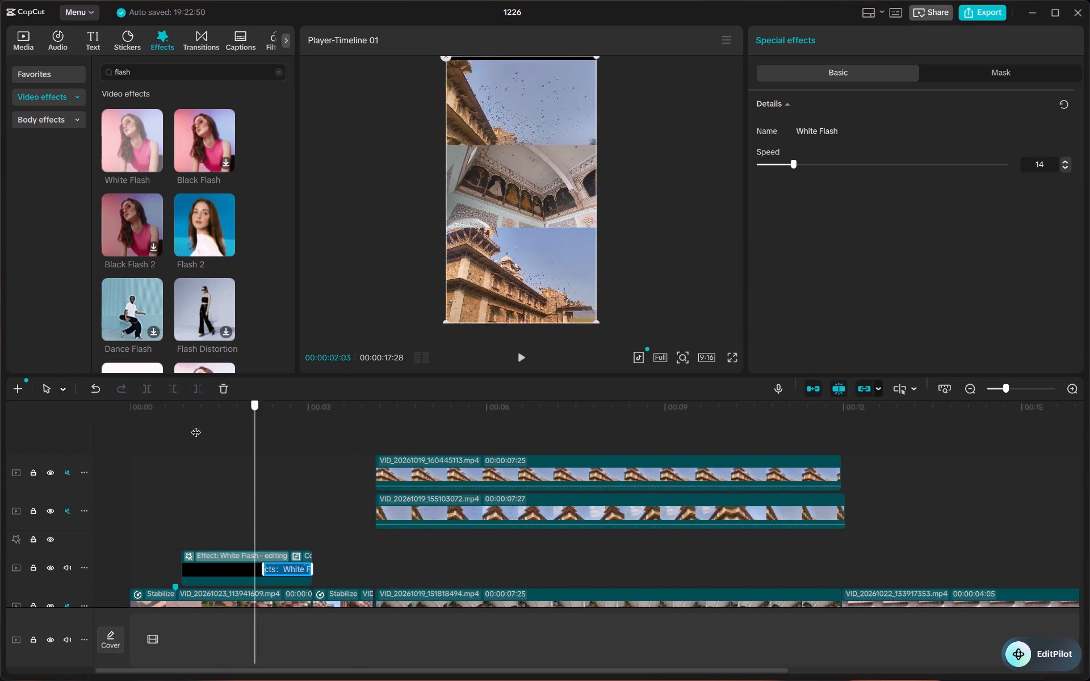
left_click_drag(196, 425, 95, 419)
key("space")
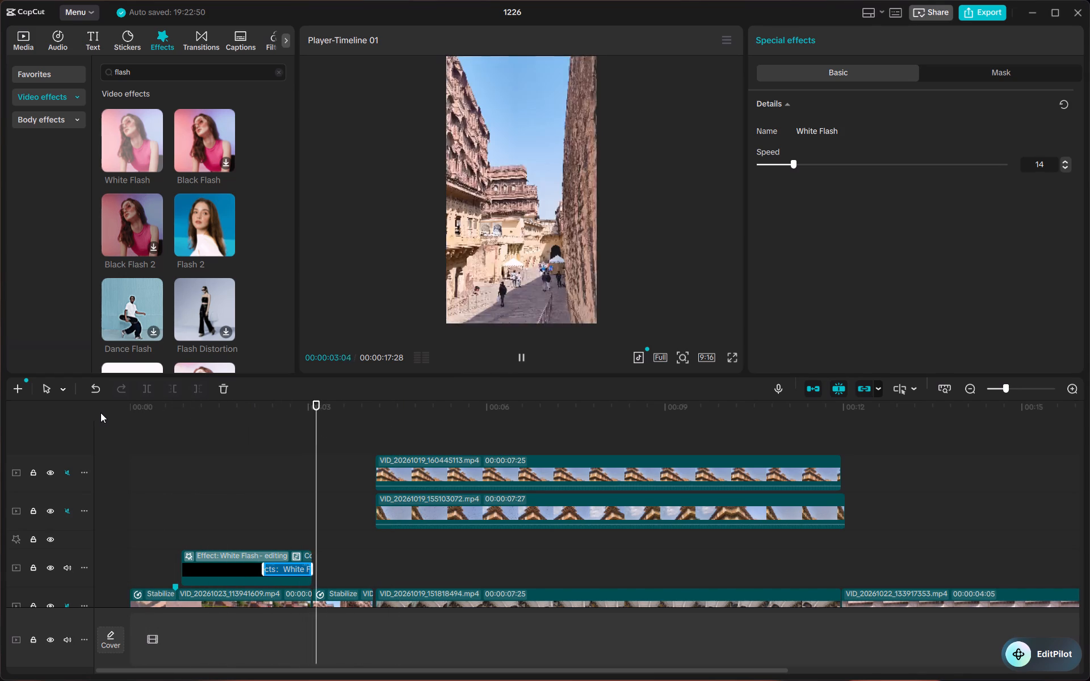
key("space")
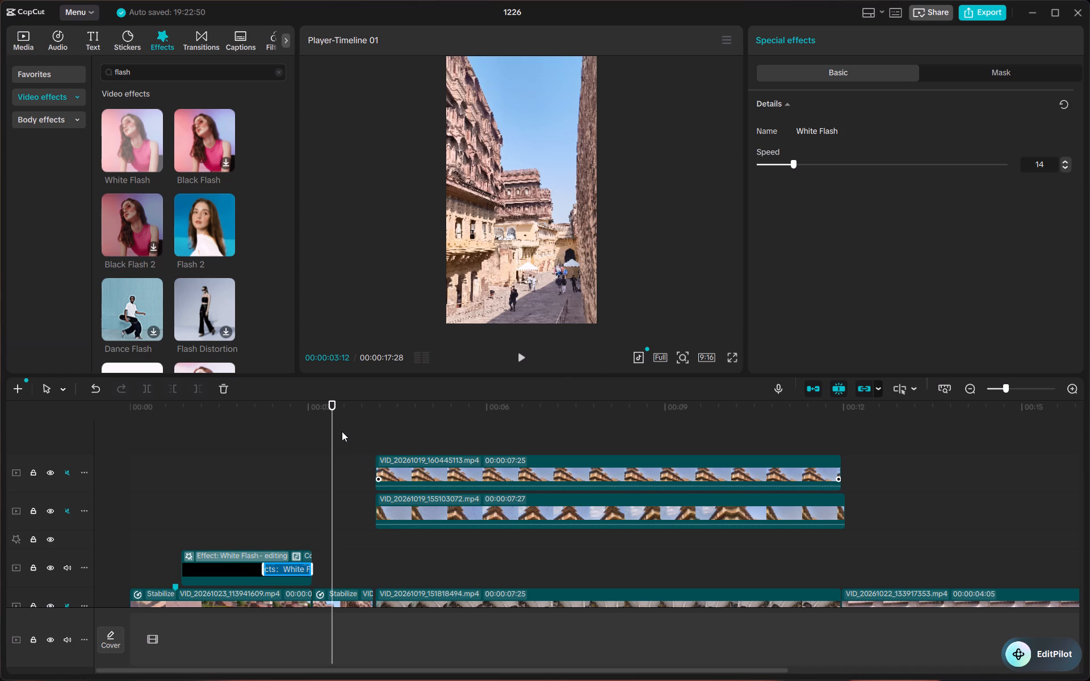
left_click_drag(336, 422, 57, 421)
key("space")
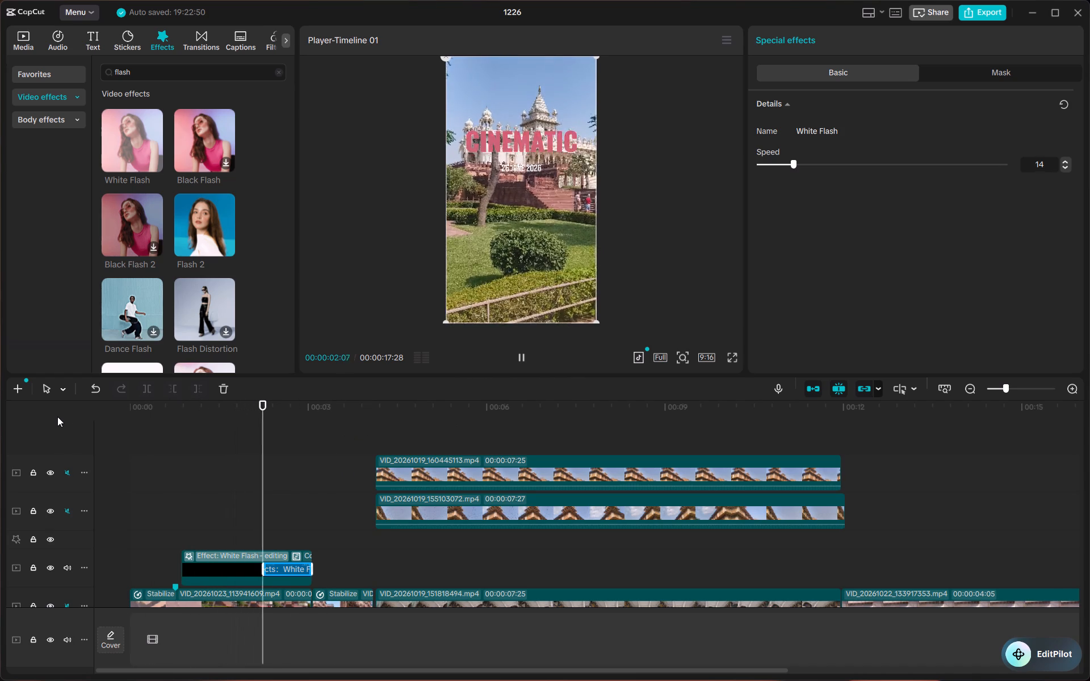
key("space")
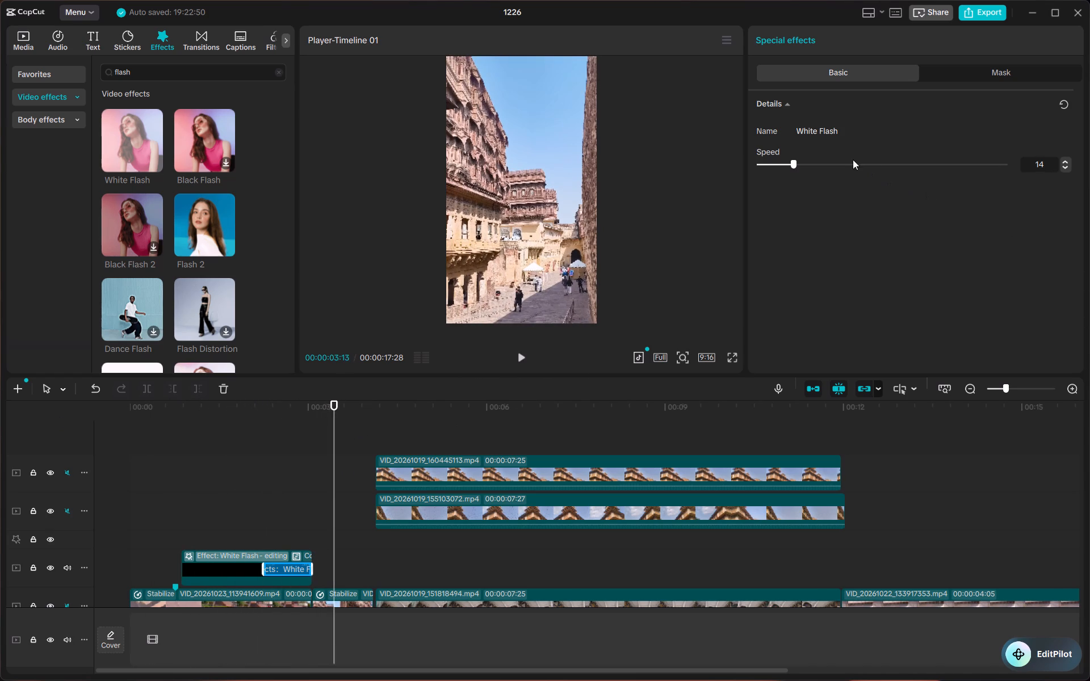
Set the White Flash effect's speed to 5 and preview the title section.
left_click_drag(793, 163, 774, 168)
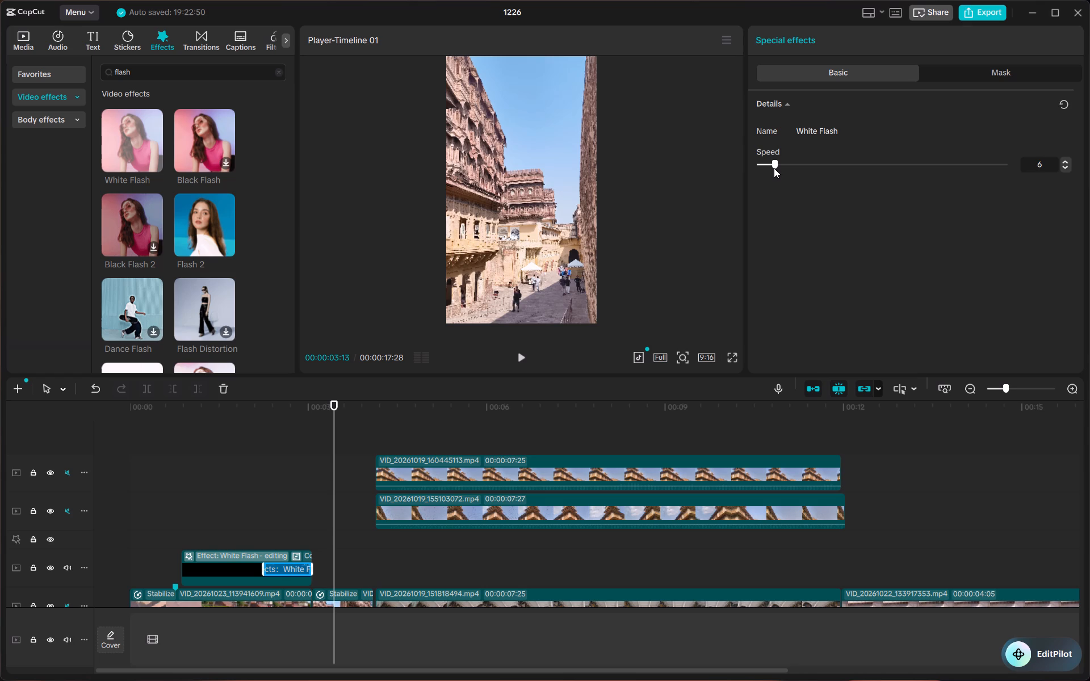
left_click_drag(774, 168, 770, 168)
left_click_drag(337, 412, 81, 410)
key("space")
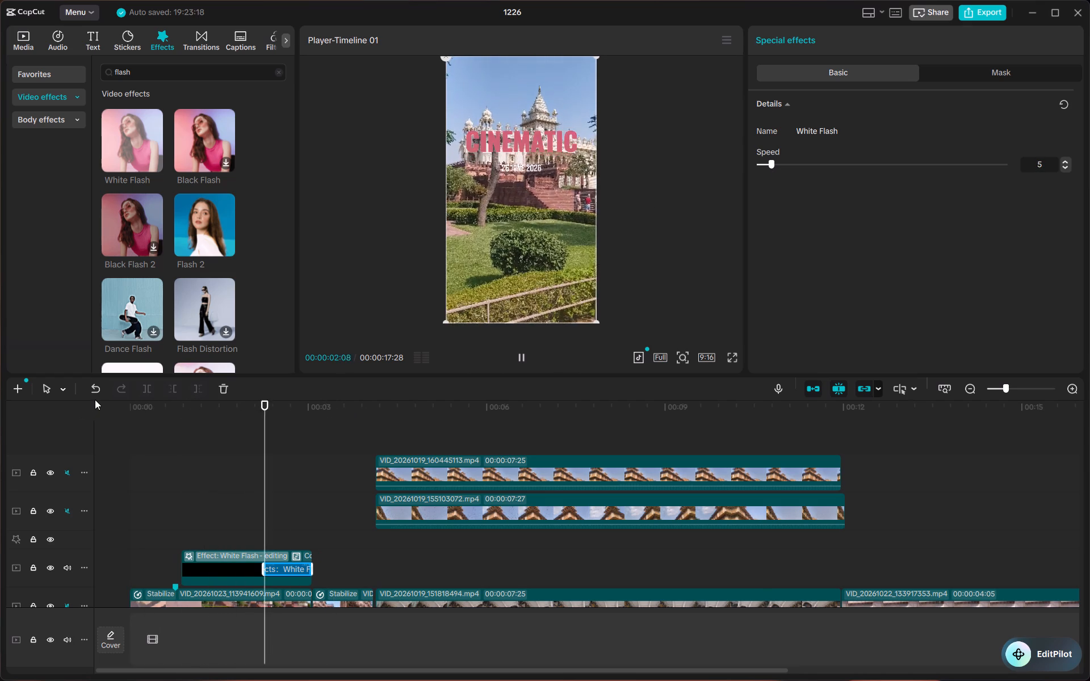
key("space")
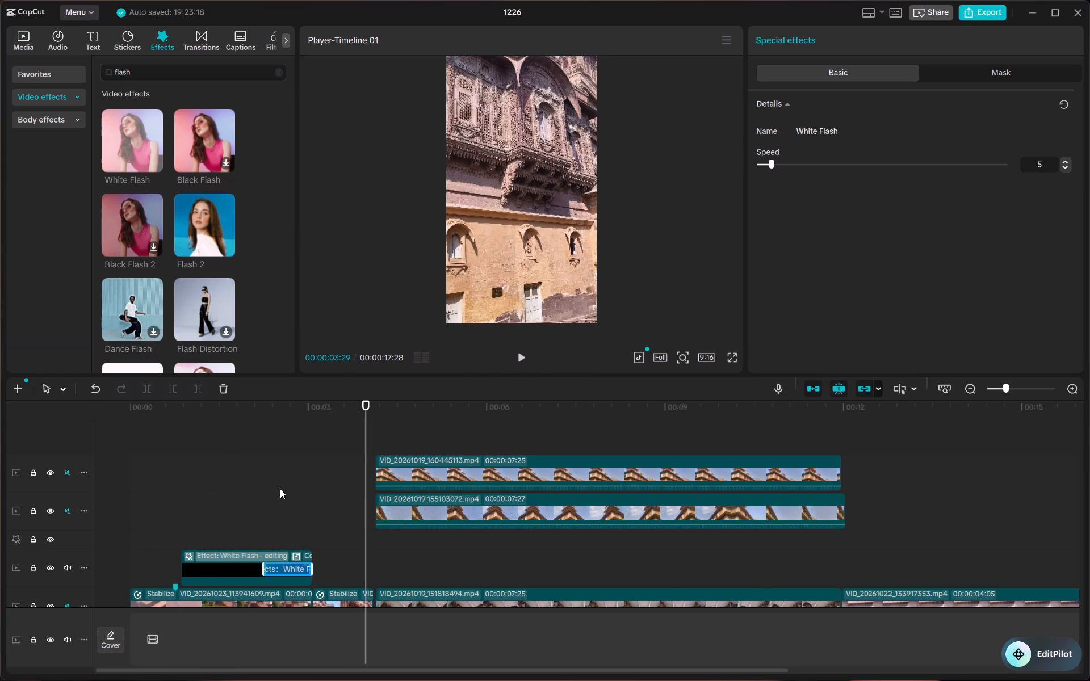
Check the mask options of the White Flash effect and replay the opening seconds.
left_click(301, 567)
left_click(989, 73)
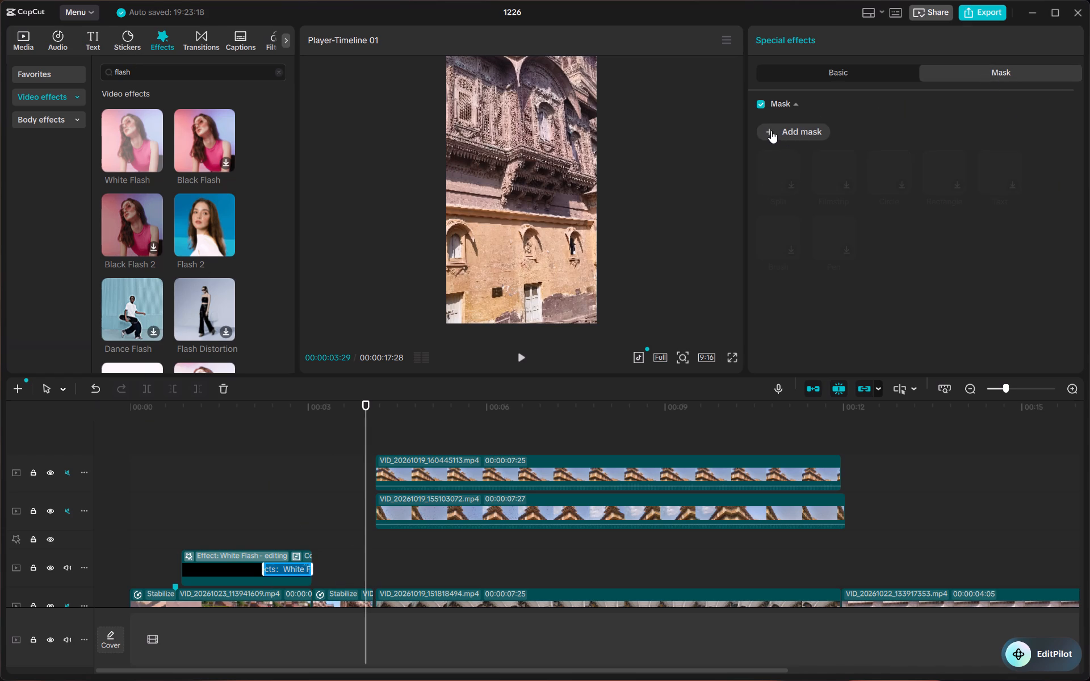
left_click(800, 132)
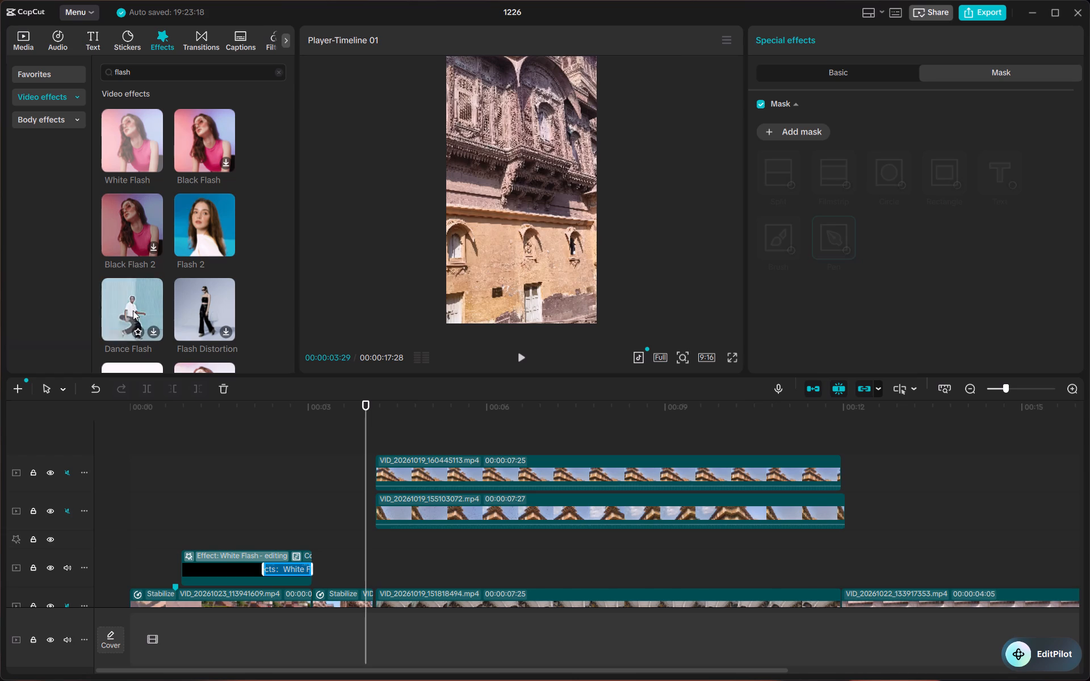
left_click_drag(364, 421, 102, 410)
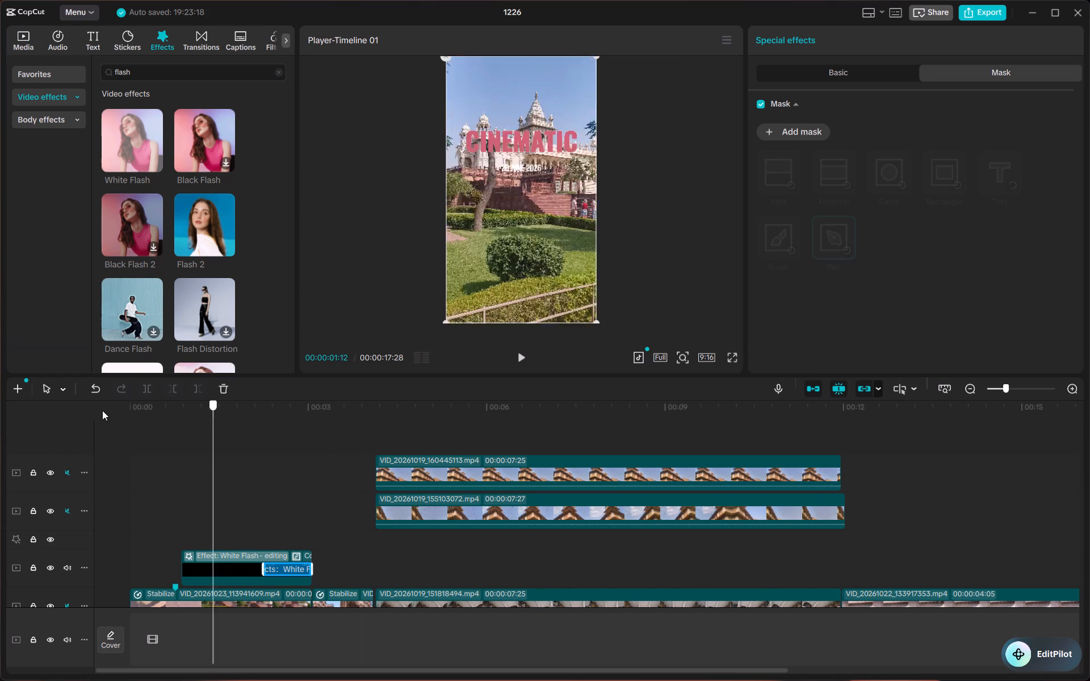
left_click_drag(102, 410, 57, 409)
key("space")
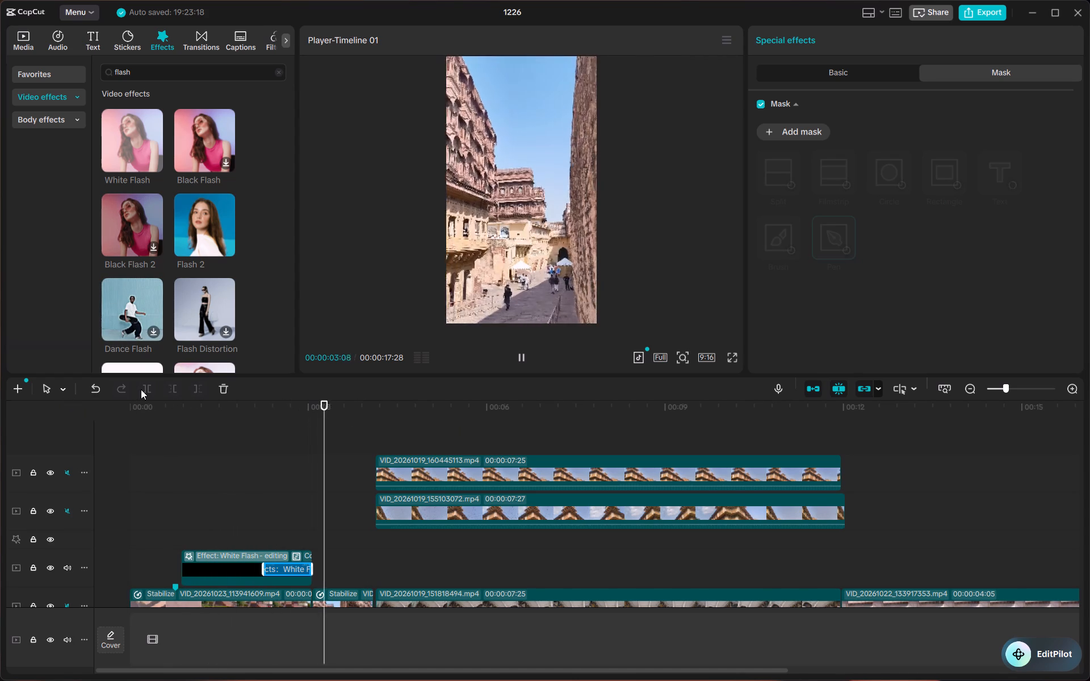
key("space")
Examine the CINEMATIC title's flash and its two paragraph text fields while replaying the opening seconds.
left_click_drag(341, 423, 207, 413)
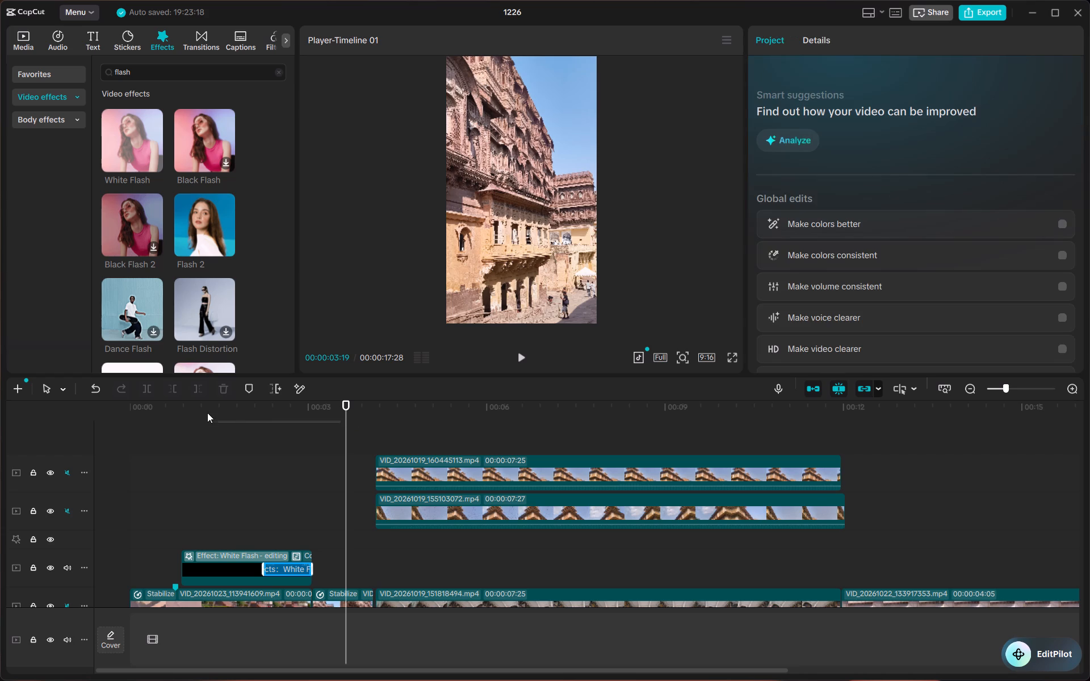
left_click_drag(207, 413, 217, 412)
left_click_drag(351, 409, 307, 406)
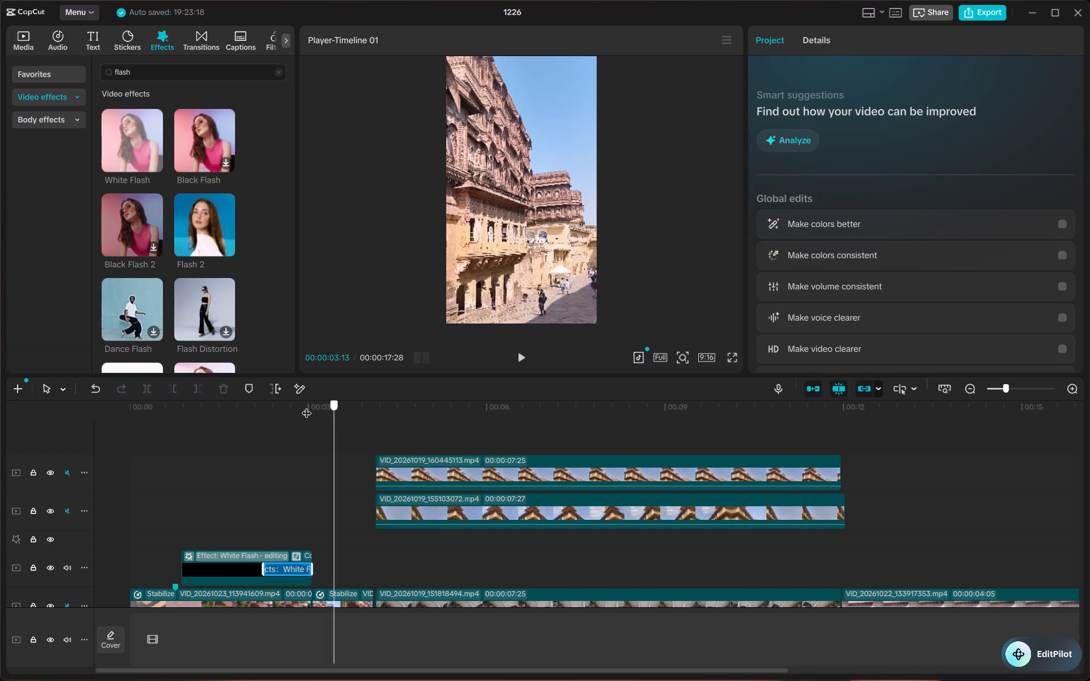
left_click_drag(307, 406, 227, 406)
left_click(533, 142)
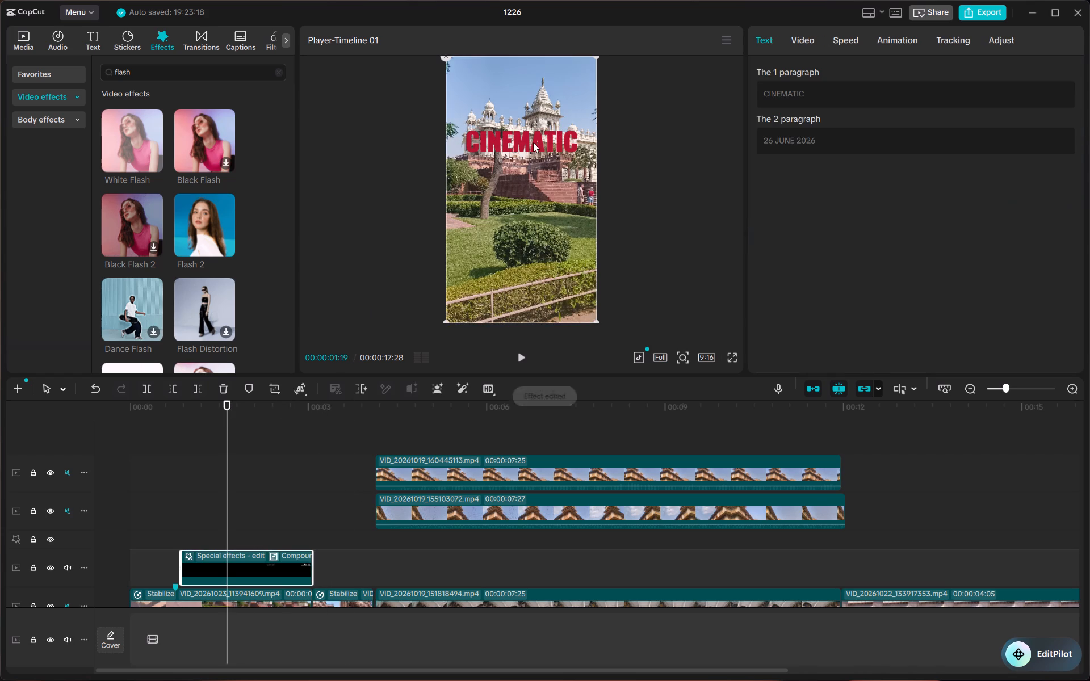
left_click(803, 137)
left_click(803, 87)
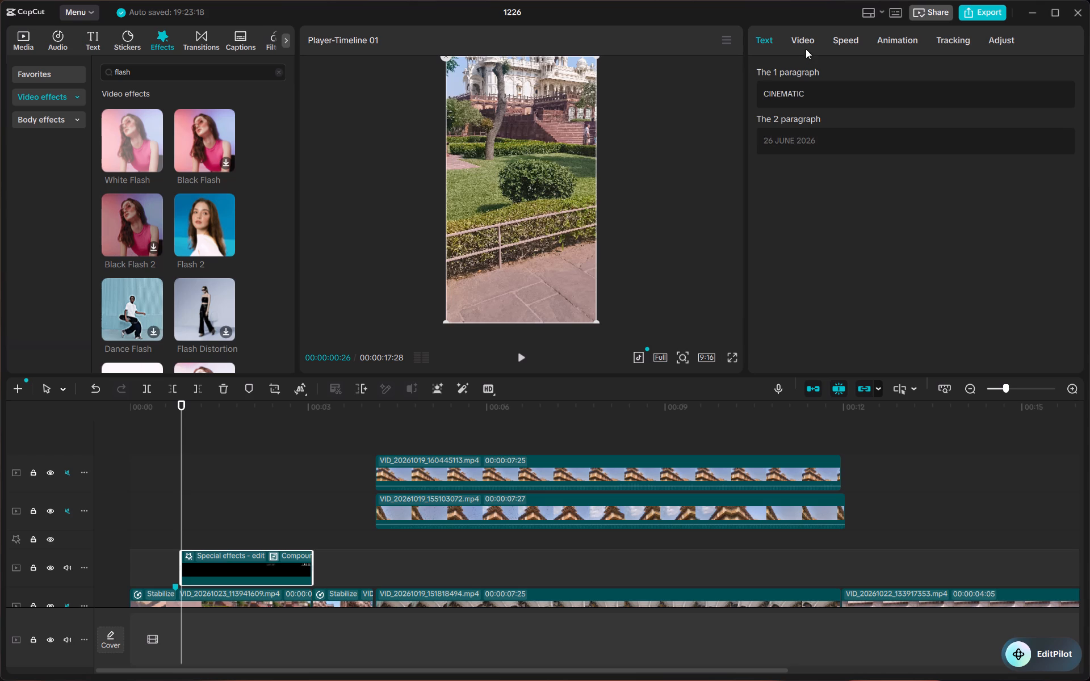
left_click(820, 94)
left_click_drag(180, 401, 258, 410)
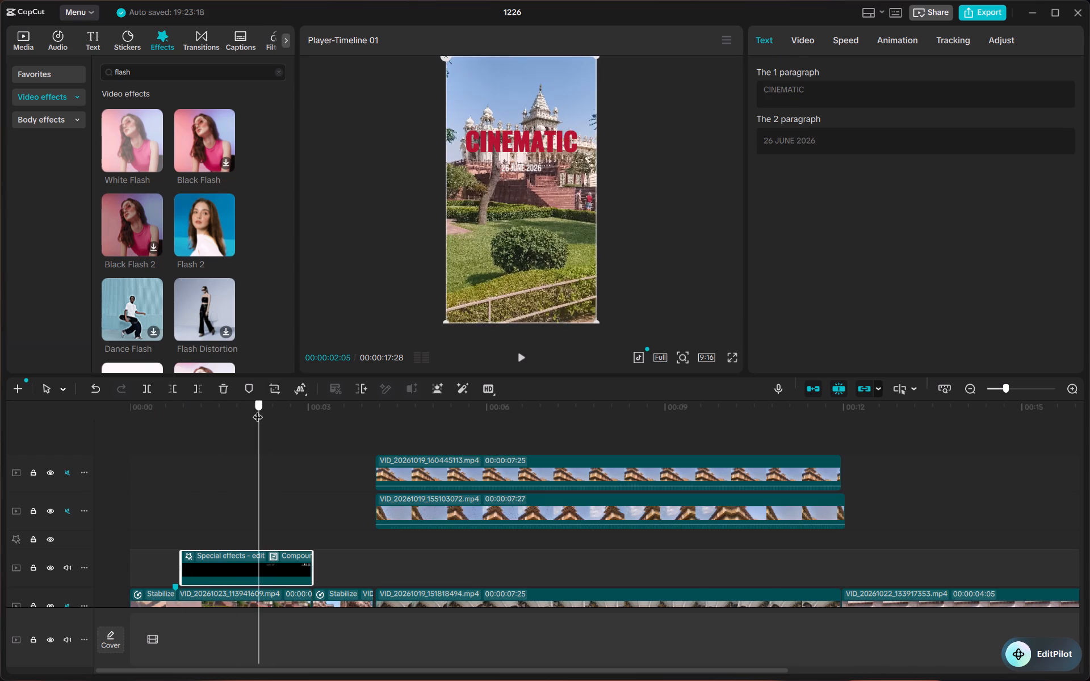
left_click_drag(258, 410, 267, 410)
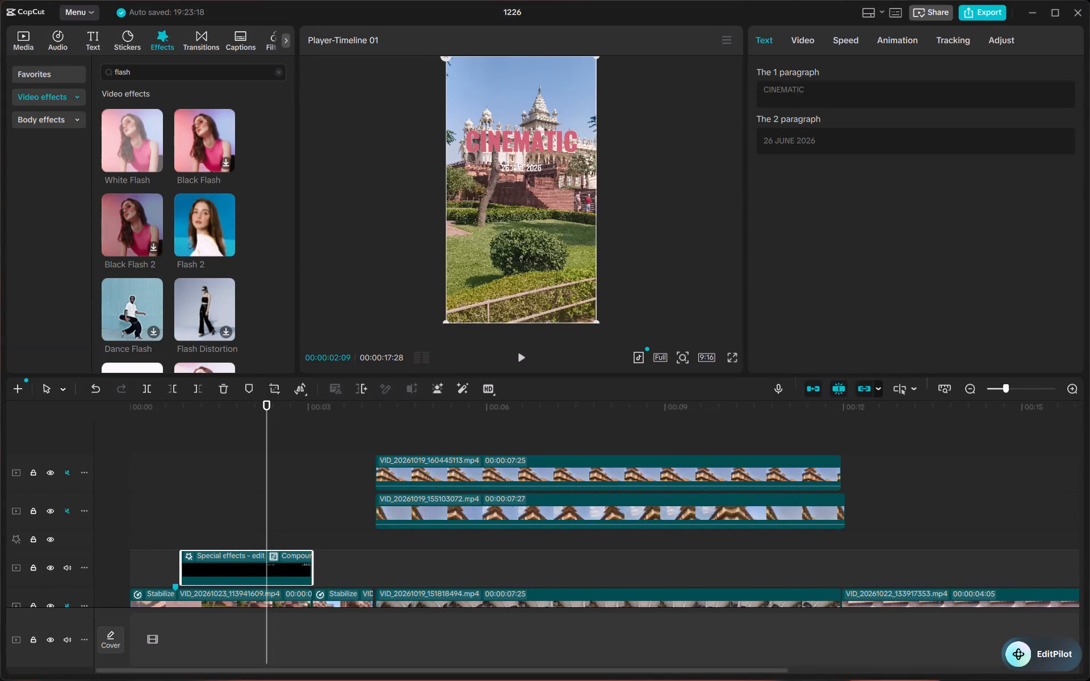
left_click(861, 142)
left_click(841, 90)
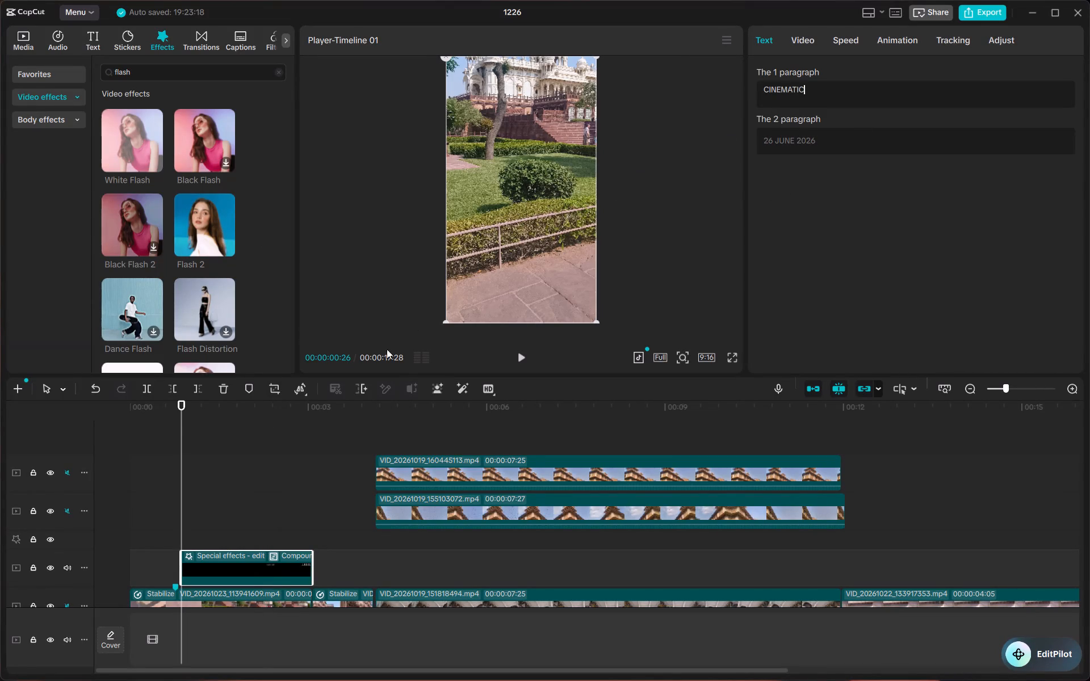
left_click_drag(182, 416, 123, 410)
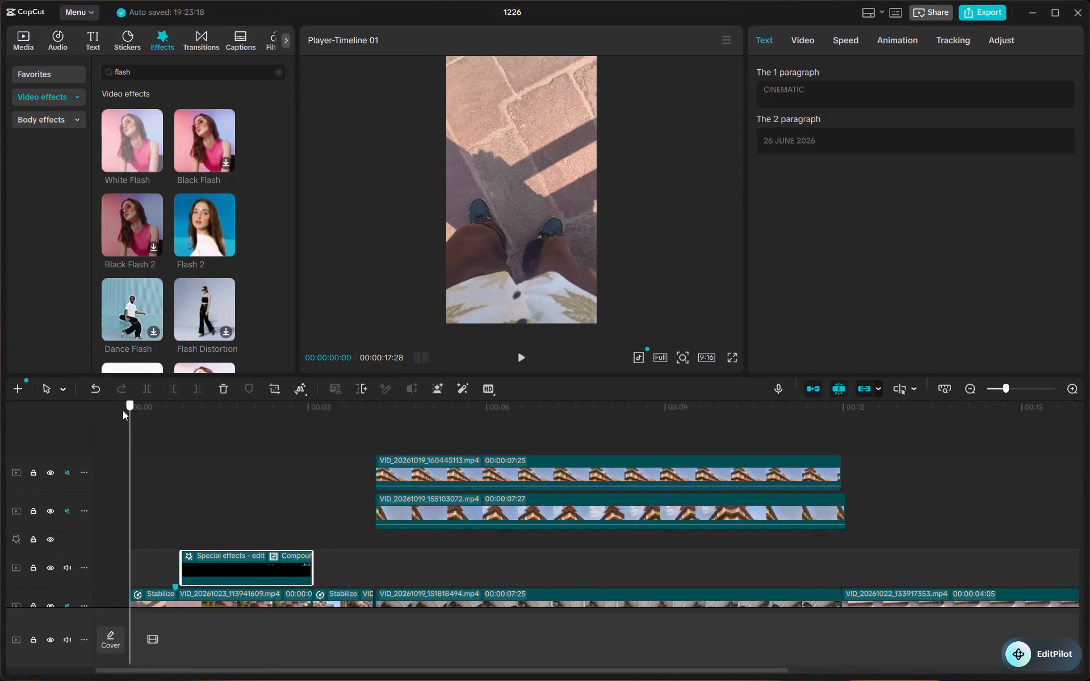
left_click_drag(123, 410, 115, 410)
key("space")
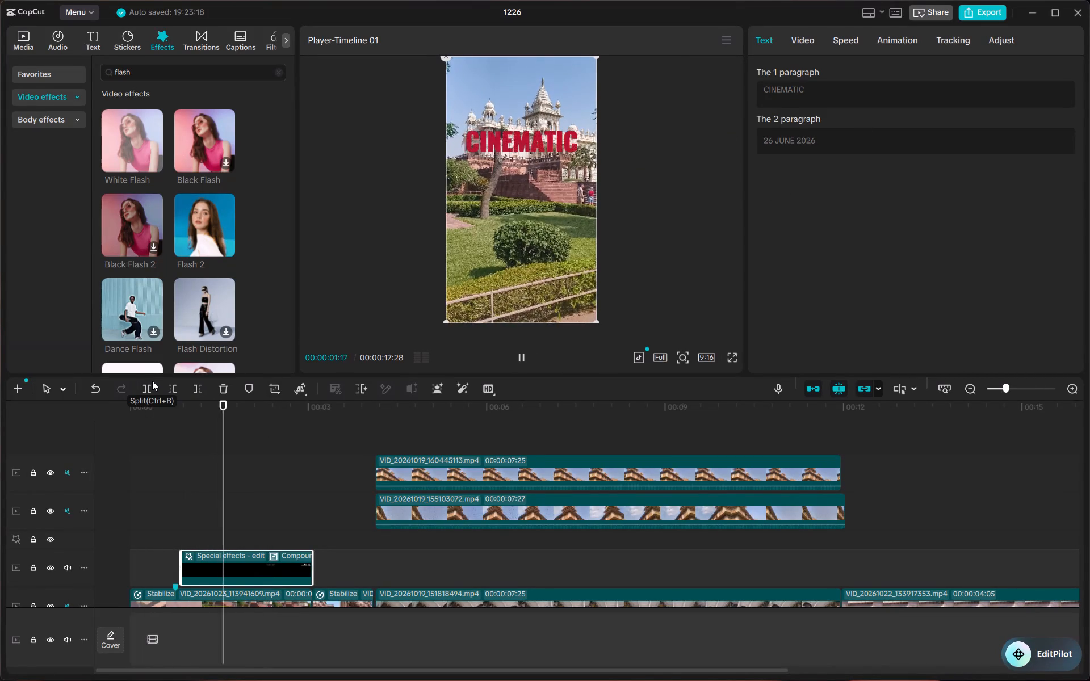
key("space")
Undo the White Flash and compound clip edits back to the plain CINEMATIC / 26 JUNE 2026 text clip.
key("ctrl+z")
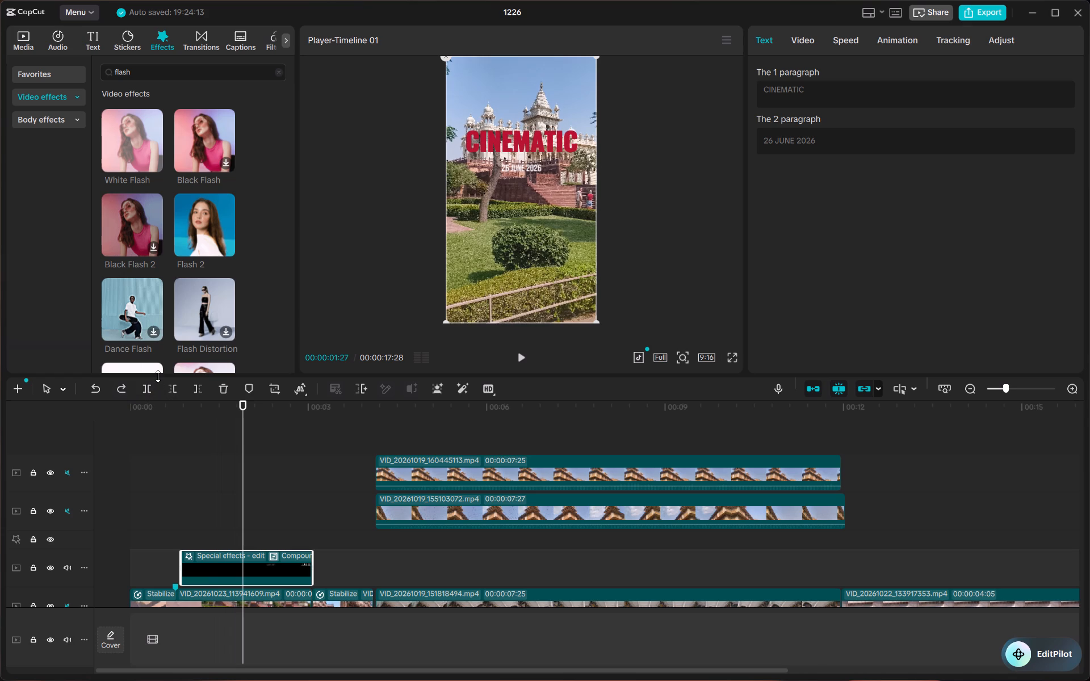
key("ctrl+z")
key("ctrl+z")
key("ctrl+z")
key("ctrl+z")
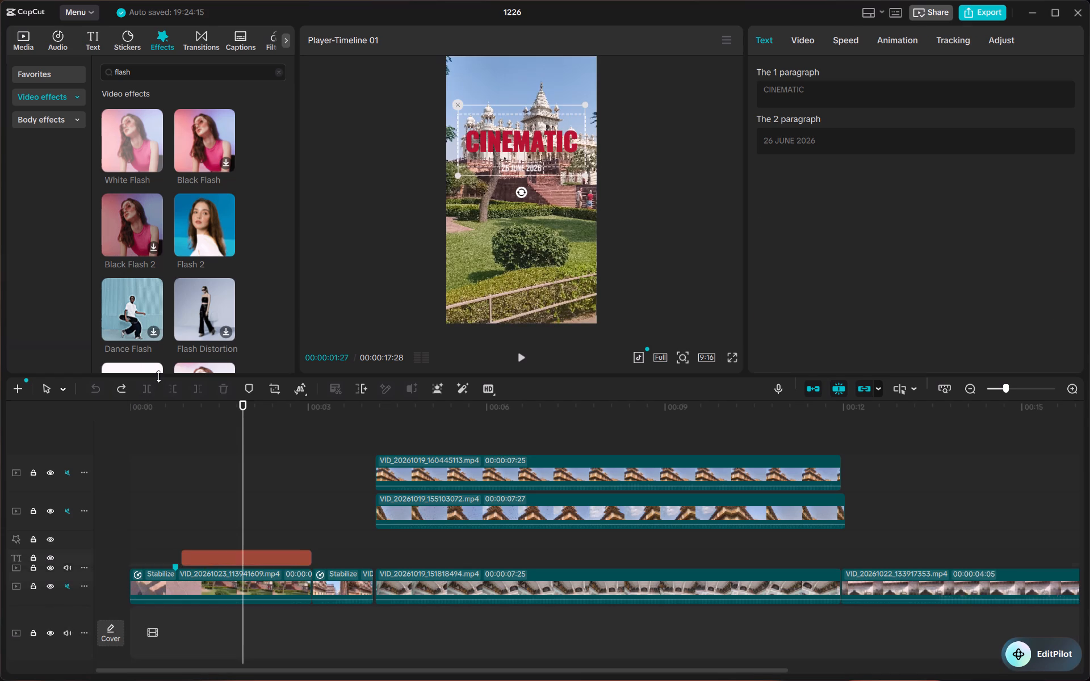
key("ctrl+z")
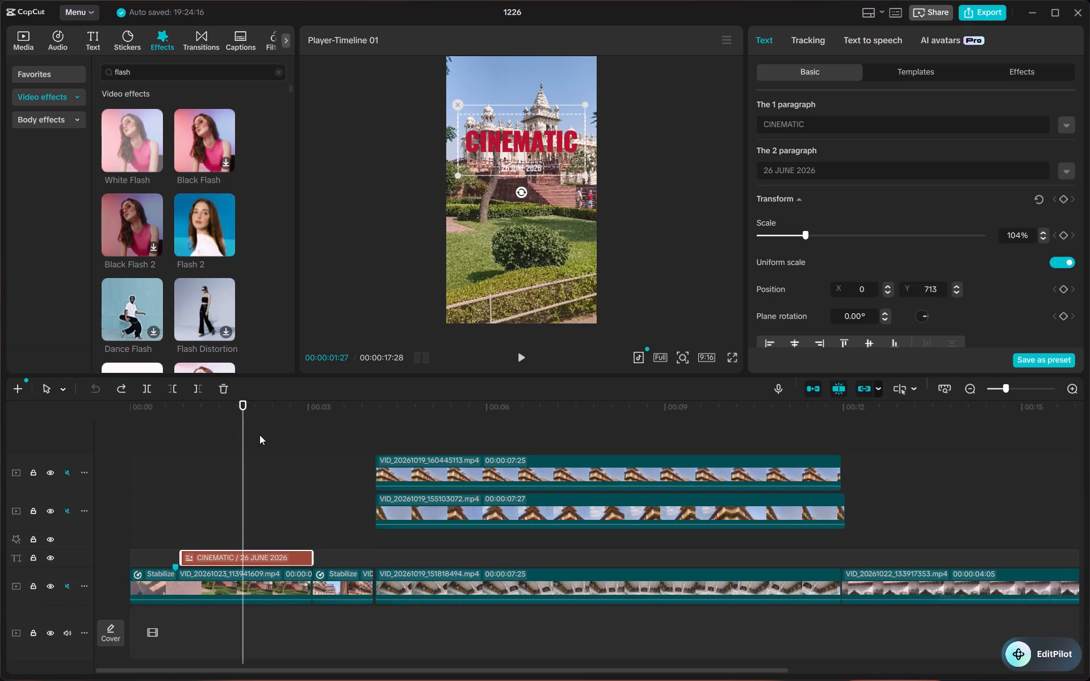
Scale the CINEMATIC / 26 JUNE 2026 title to 124%, lower it to Y 448, and preview the opening seconds.
left_click_drag(245, 435, 308, 457)
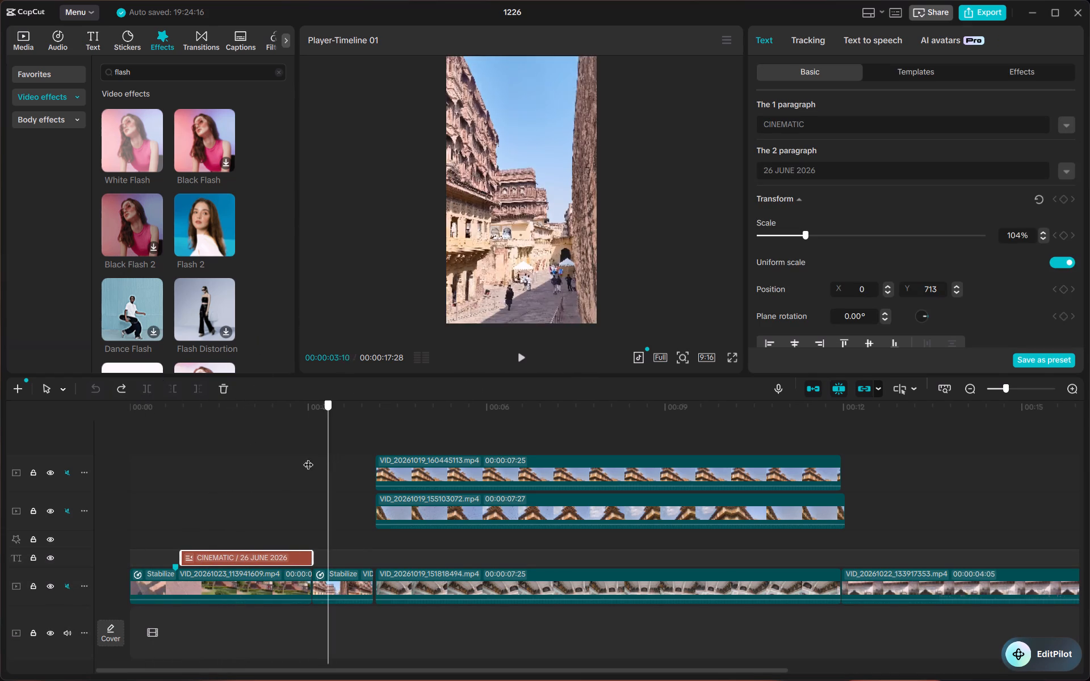
left_click_drag(308, 457, 282, 454)
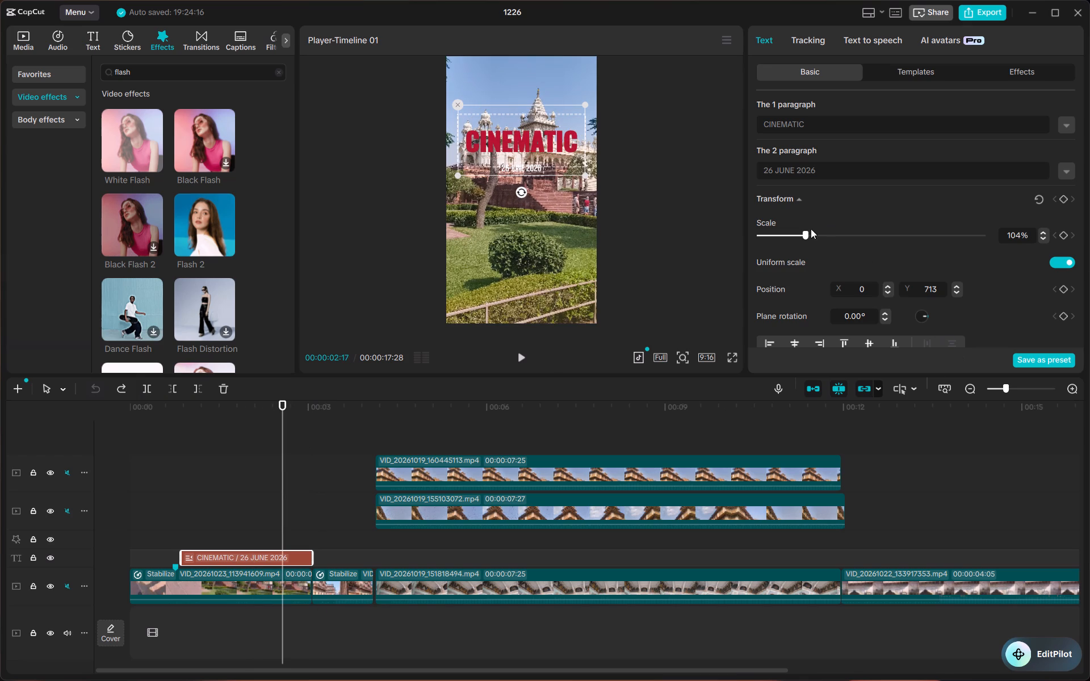
left_click_drag(808, 234, 817, 235)
left_click_drag(544, 142, 543, 155)
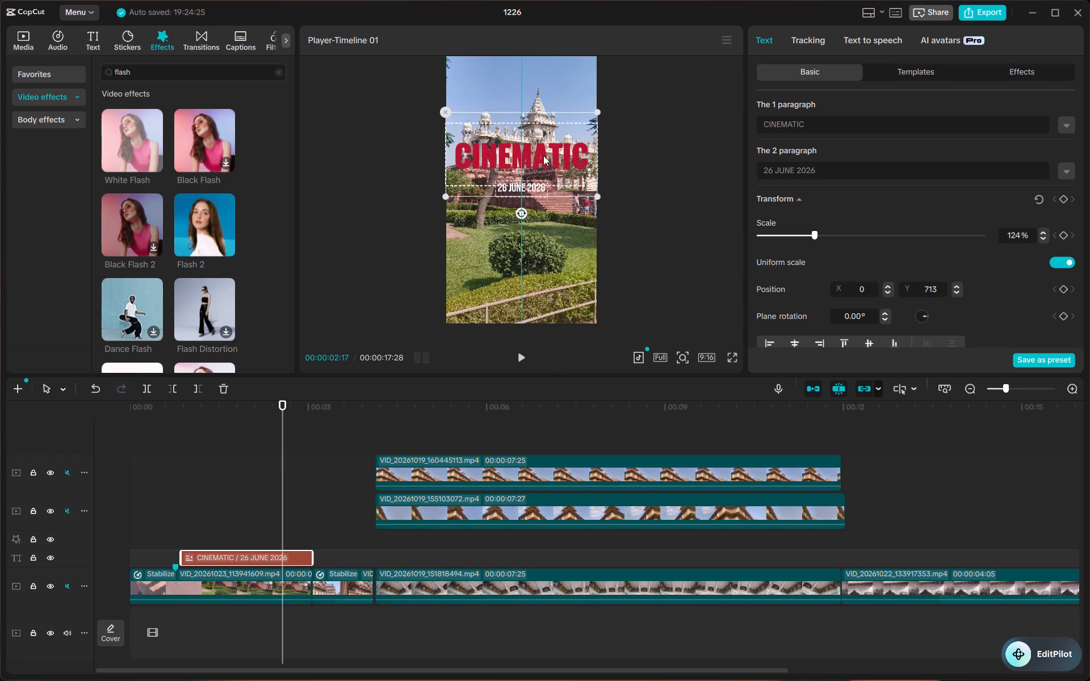
left_click_drag(543, 155, 543, 163)
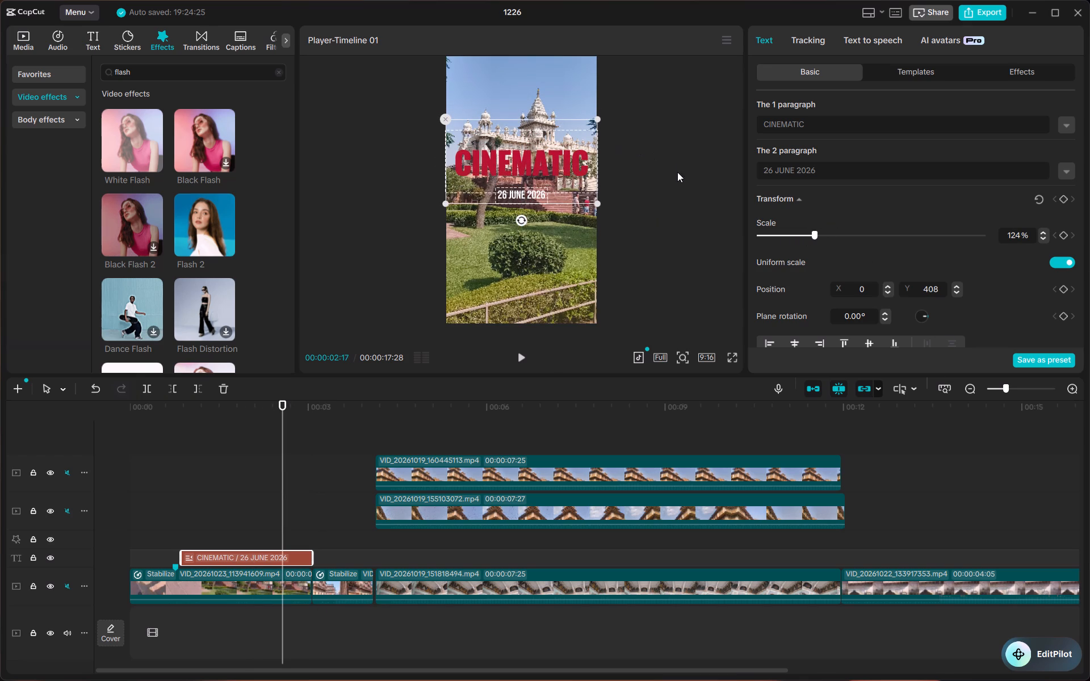
left_click(554, 159)
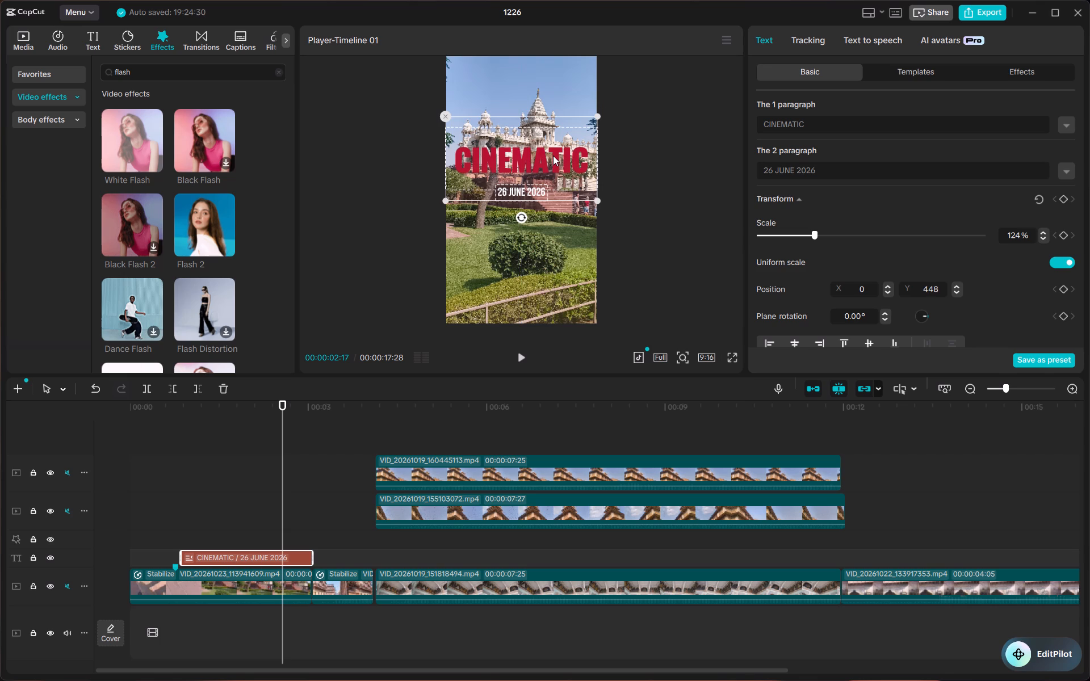
scroll(857, 182, "down", 5)
scroll(857, 182, "up", 6)
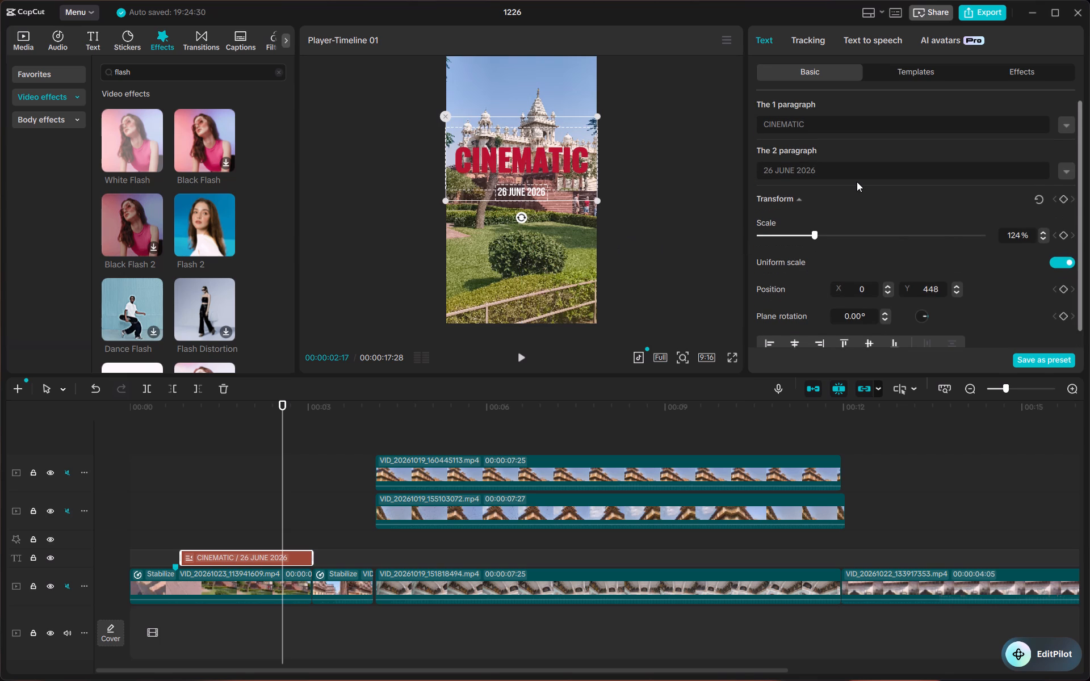
scroll(857, 182, "down", 2)
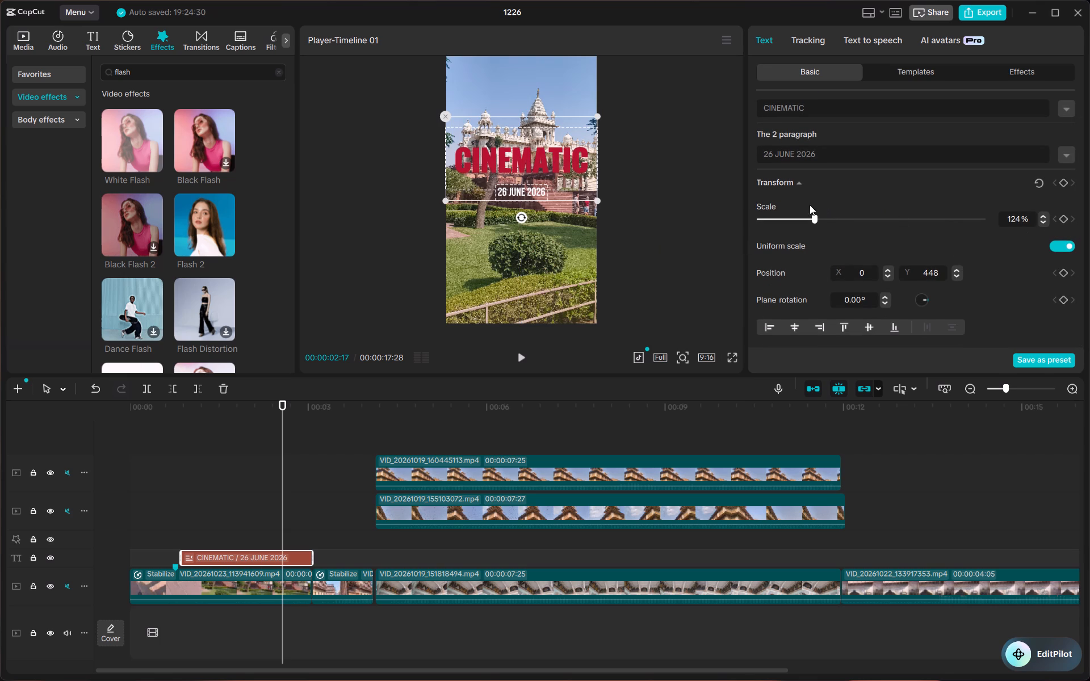
left_click_drag(286, 414, 208, 418)
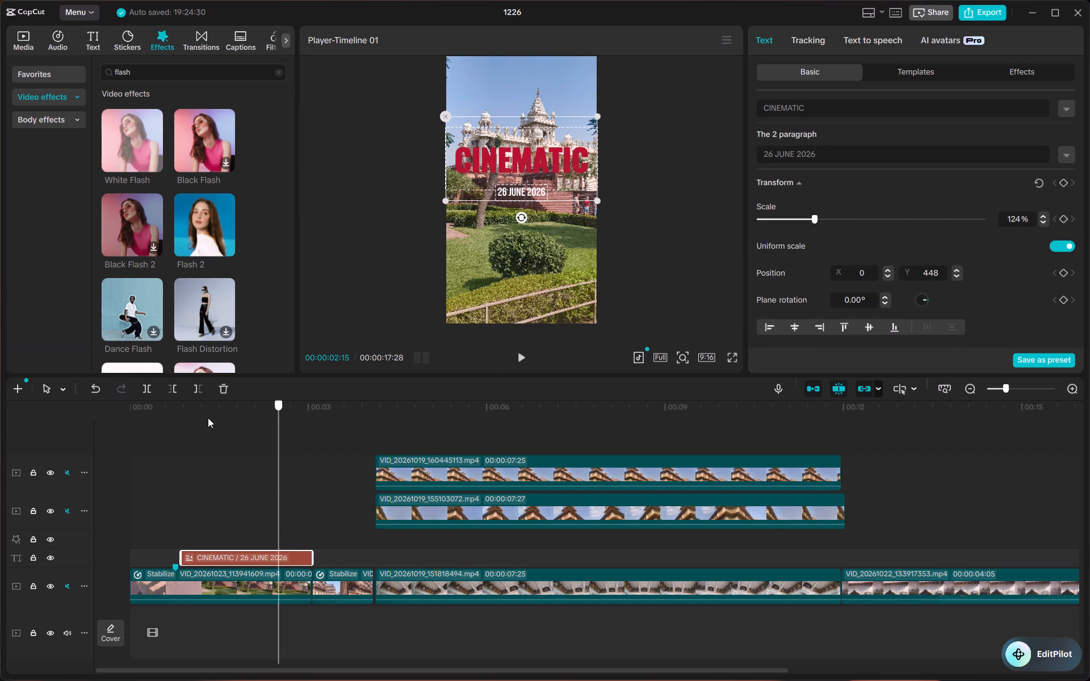
left_click_drag(208, 418, 31, 429)
key("space")
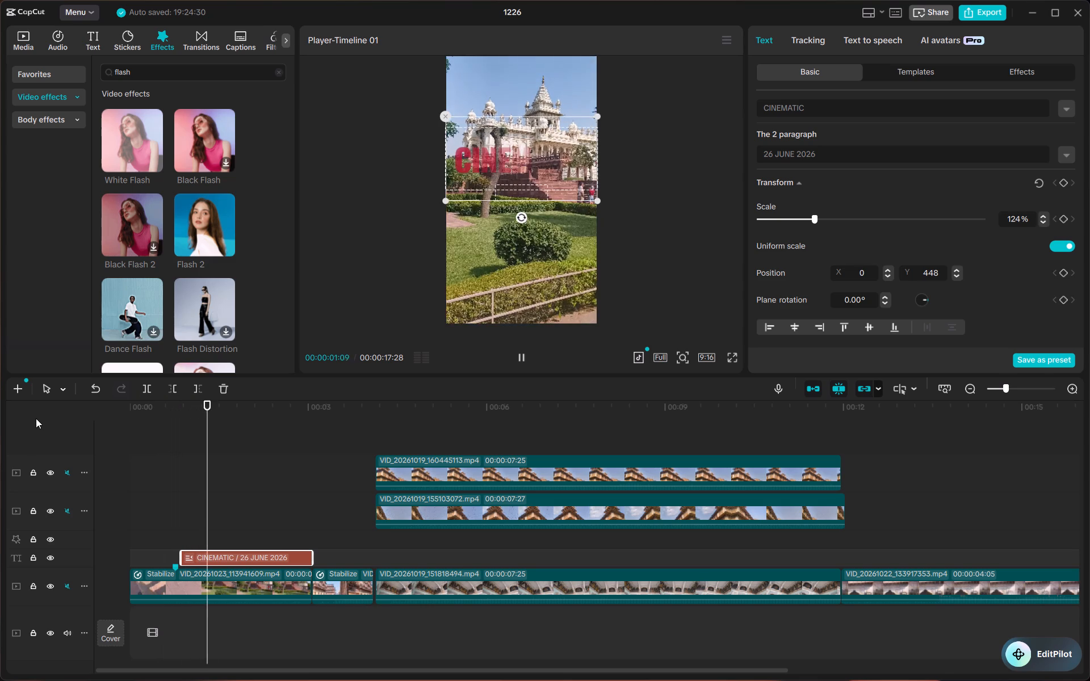
key("space")
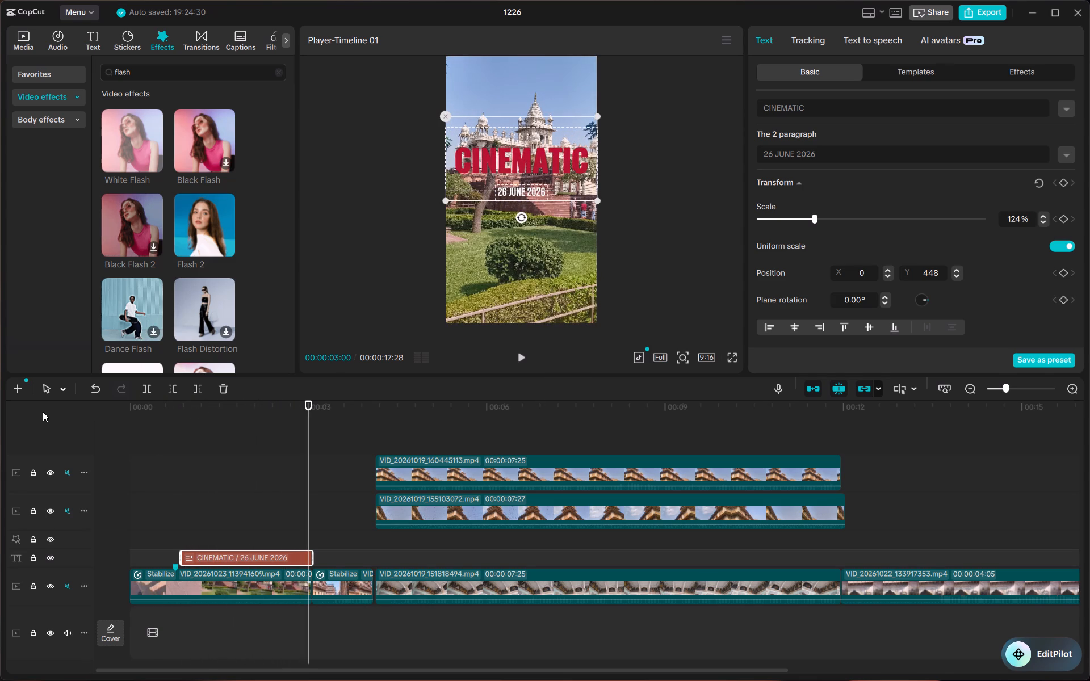
Add a default text clip on a new track above the CINEMATIC title, aligned near its start and trimmed to end at 00:00:03:00.
left_click(80, 39)
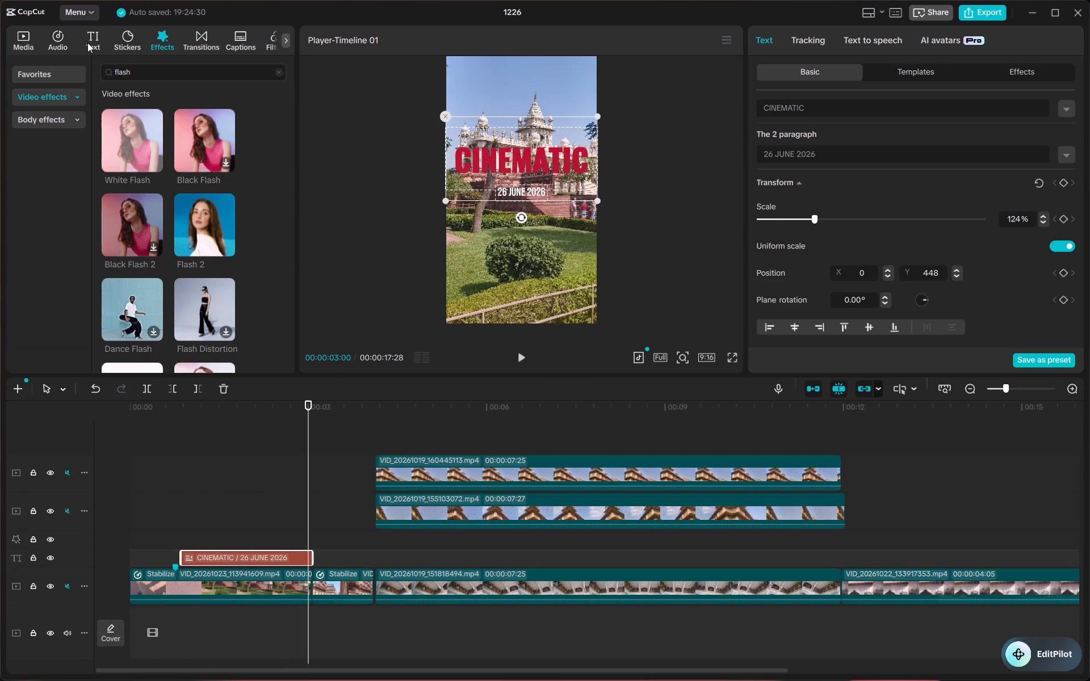
left_click(87, 43)
left_click_drag(124, 91, 146, 606)
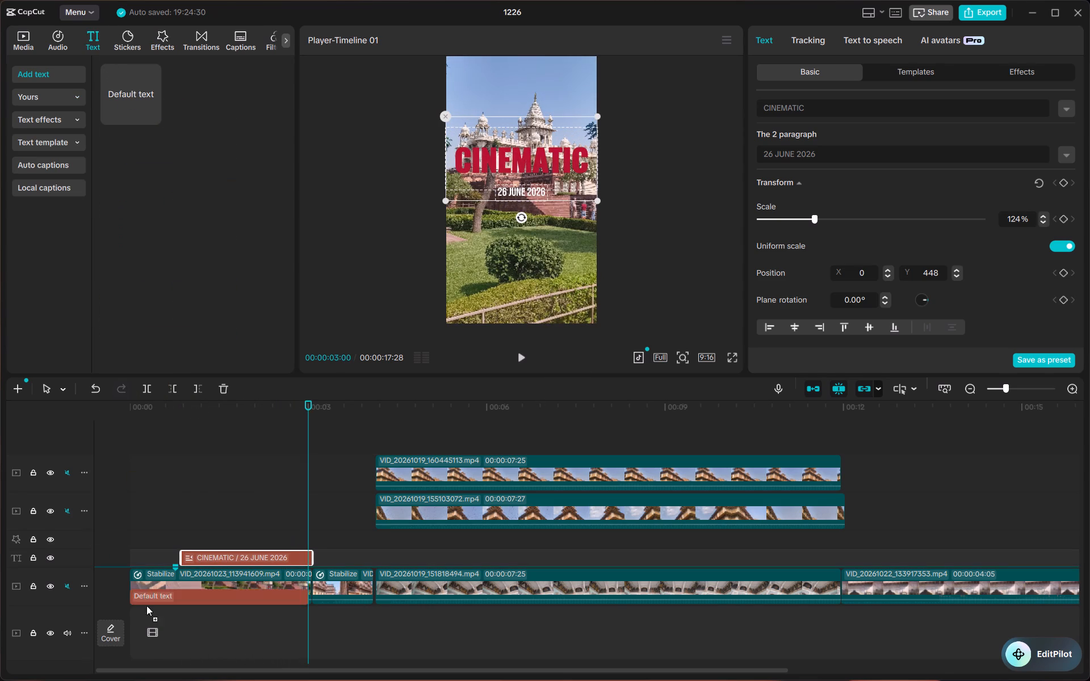
left_click_drag(146, 606, 178, 540)
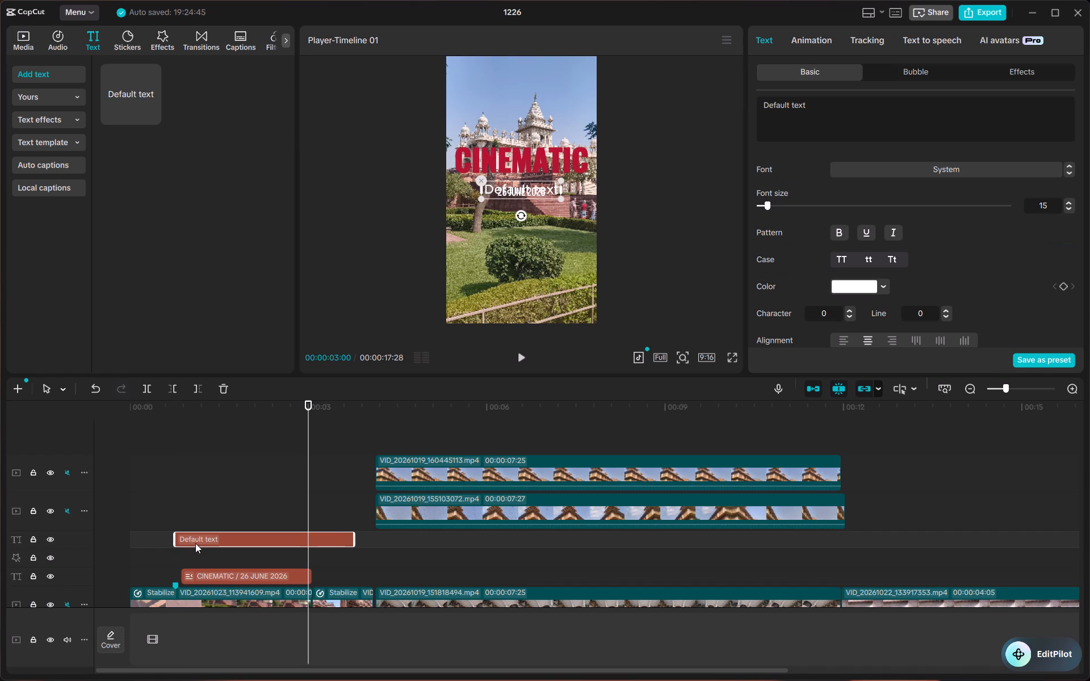
left_click_drag(197, 542, 207, 543)
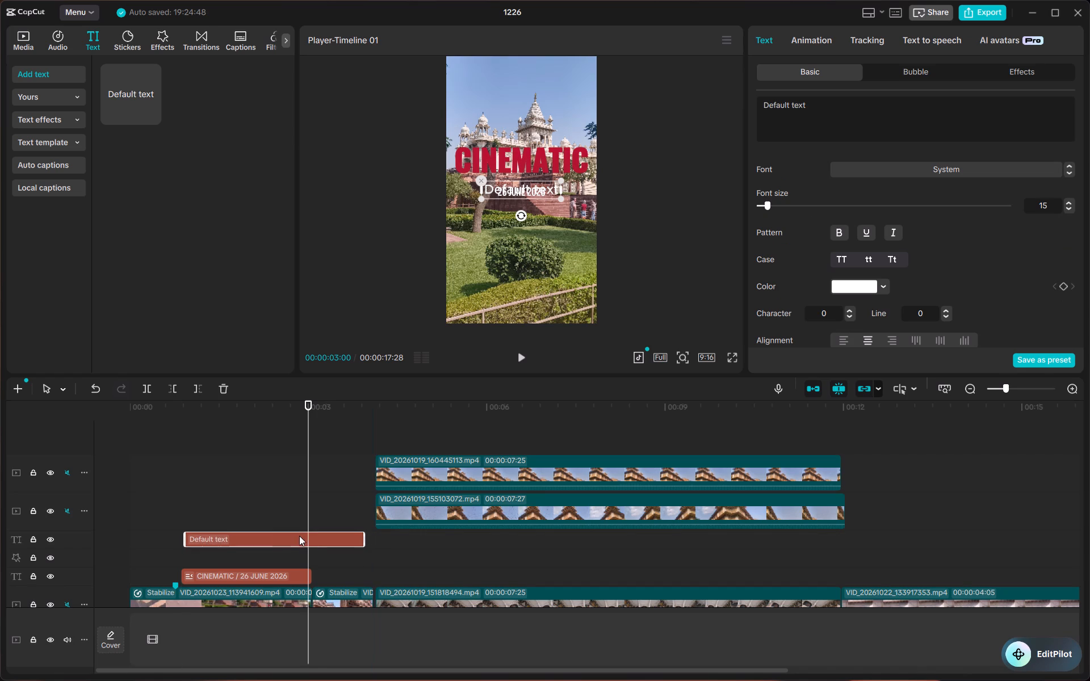
left_click_drag(364, 543, 309, 542)
Move the CINEMATIC / 26 JUNE 2026 clip onto the default text's track, starting where VID_20261019_151818494.mp4 begins.
left_click_drag(217, 575, 367, 563)
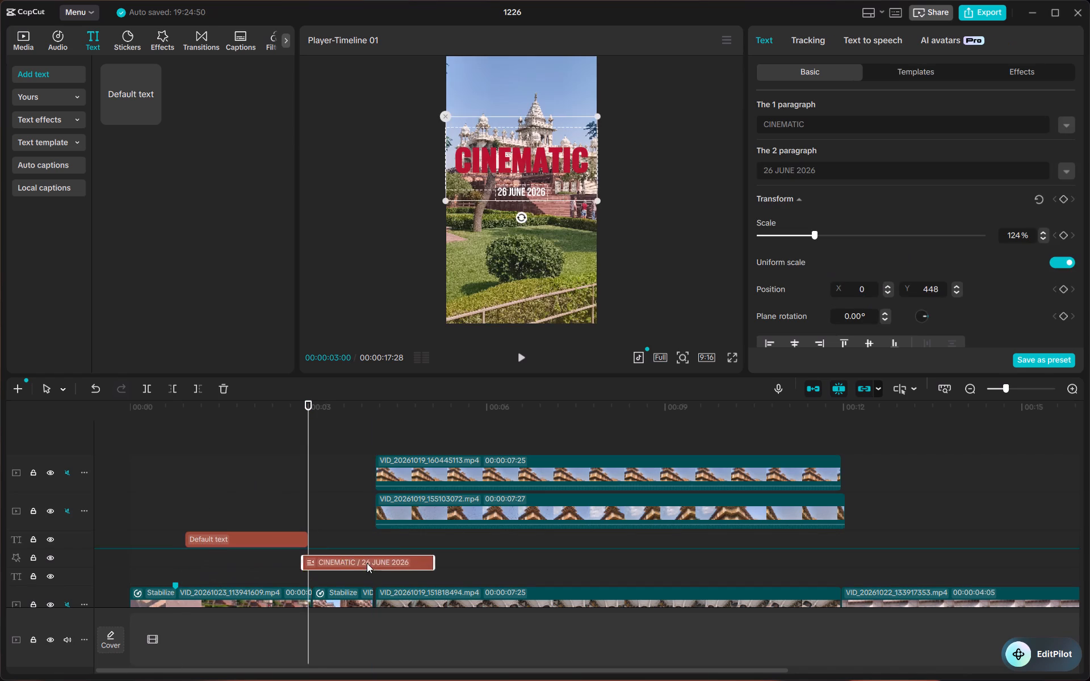
left_click_drag(367, 563, 413, 564)
Preview the default text over the palace shot, move it slightly higher and enlarge it to span most of the frame's width.
left_click_drag(301, 470, 148, 473)
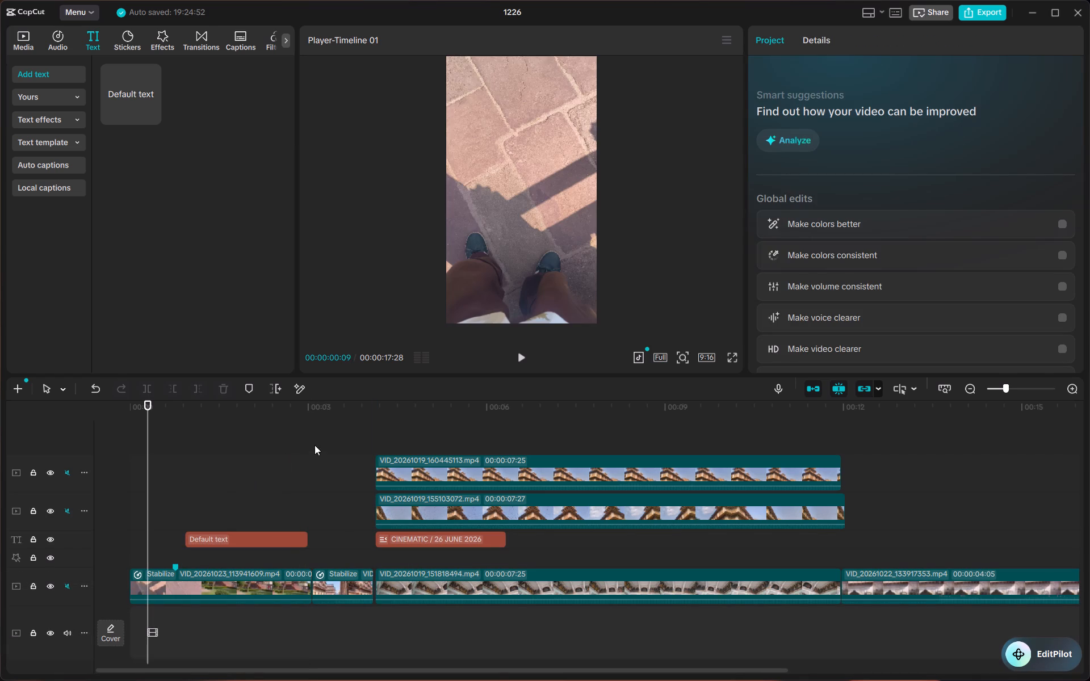
left_click_drag(147, 405, 191, 422)
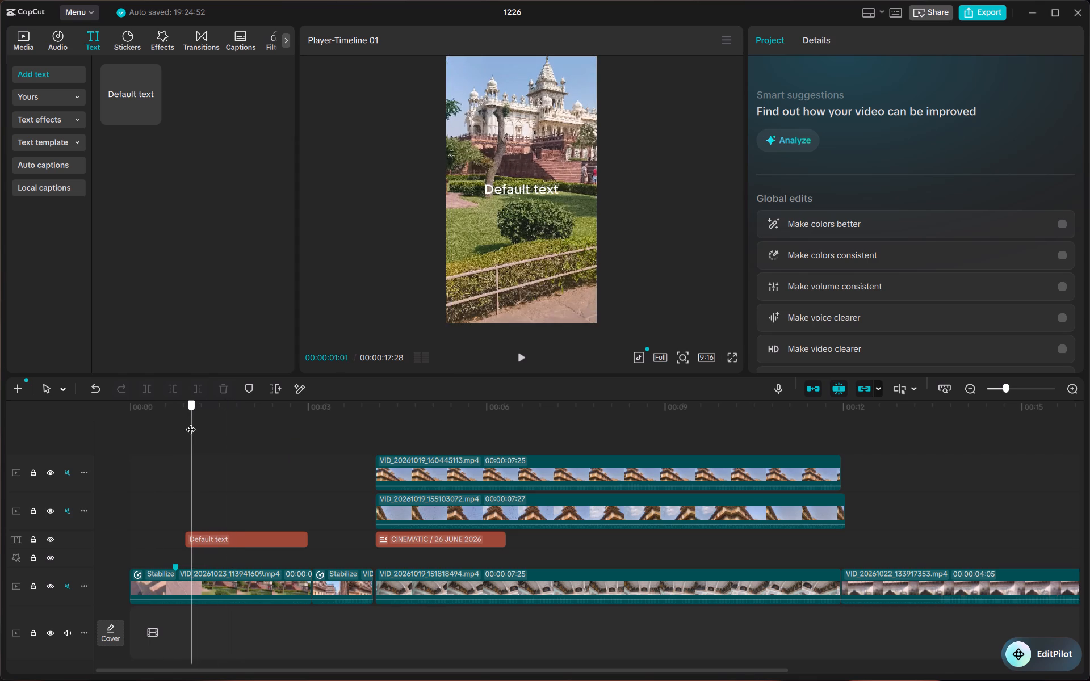
left_click_drag(191, 422, 186, 424)
key("space")
key("space")
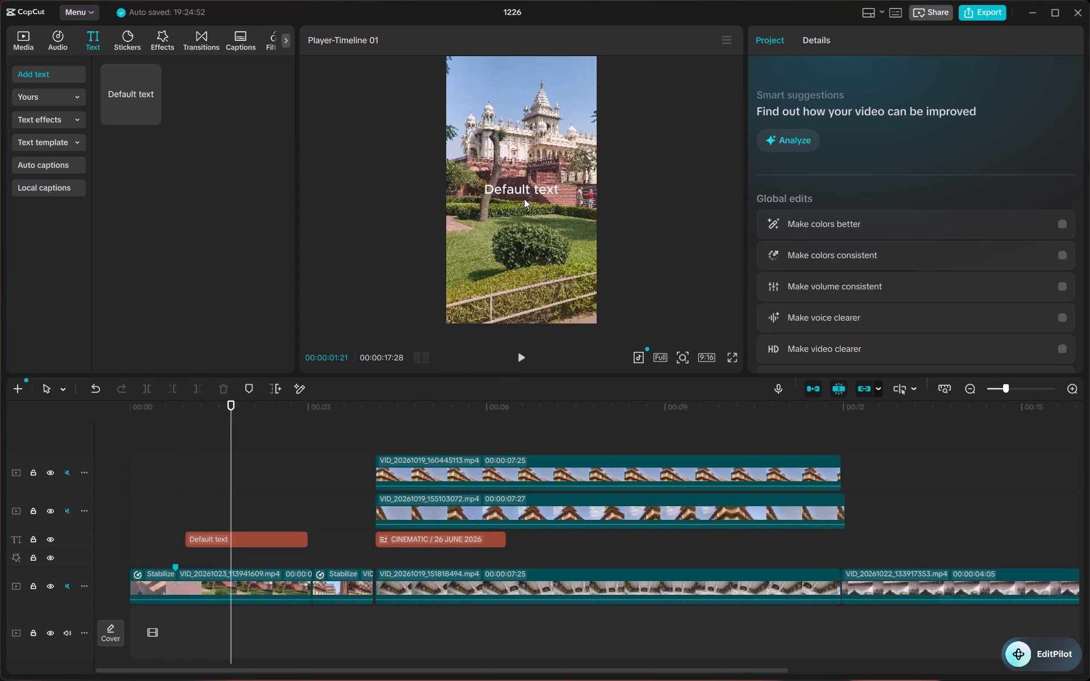
left_click(524, 192)
left_click_drag(525, 187, 527, 166)
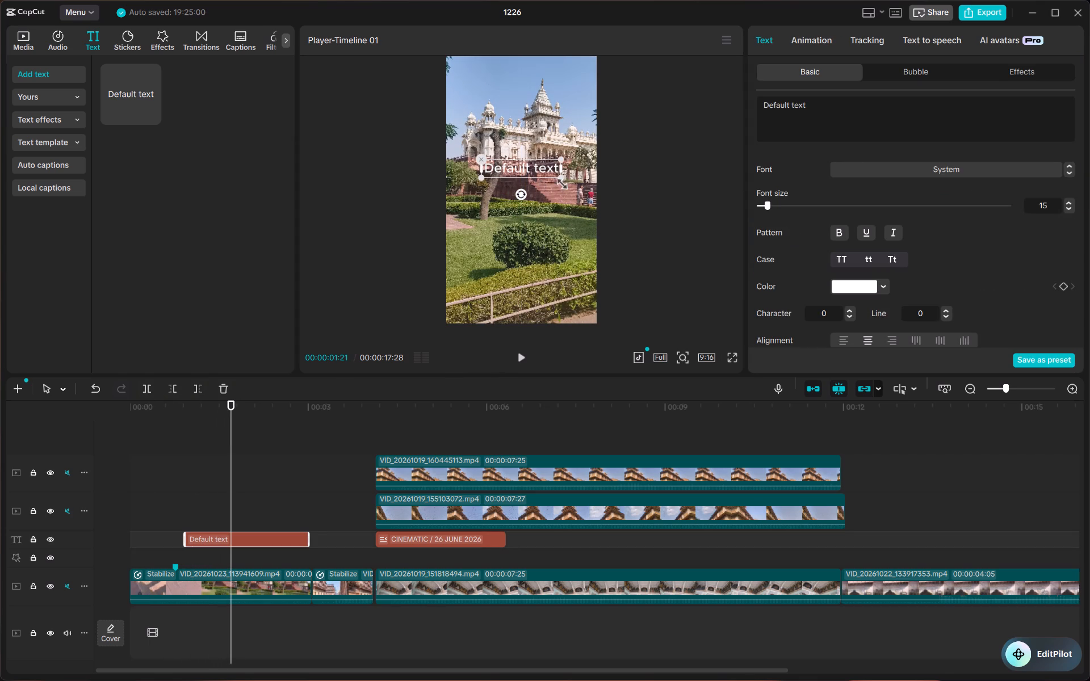
left_click_drag(561, 183, 567, 249)
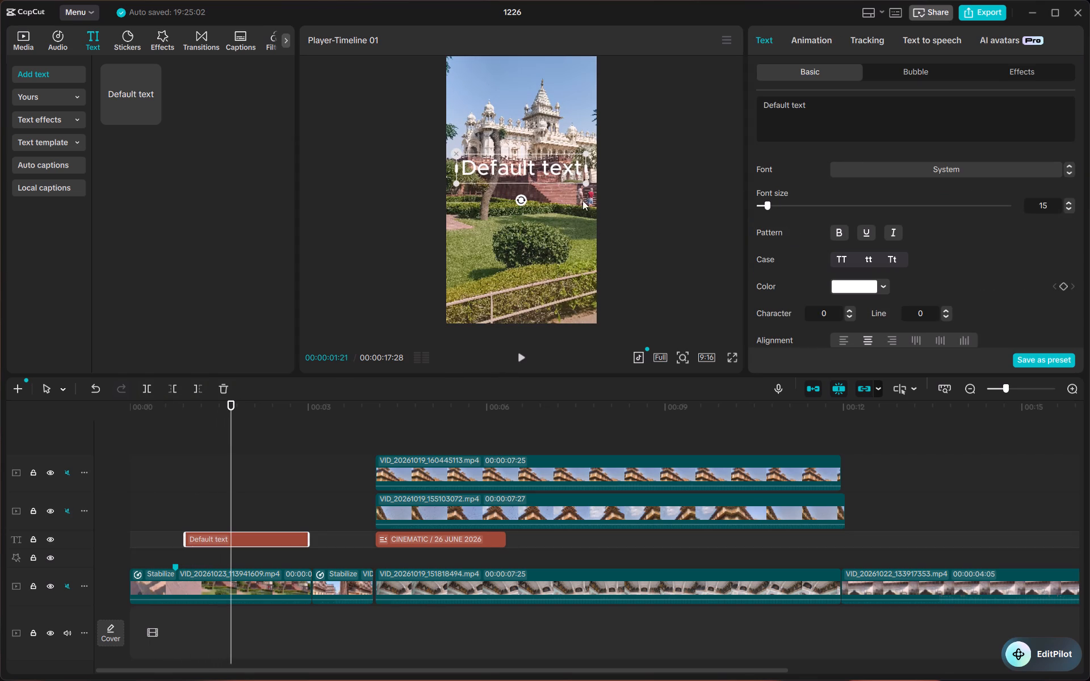
left_click_drag(515, 166, 515, 174)
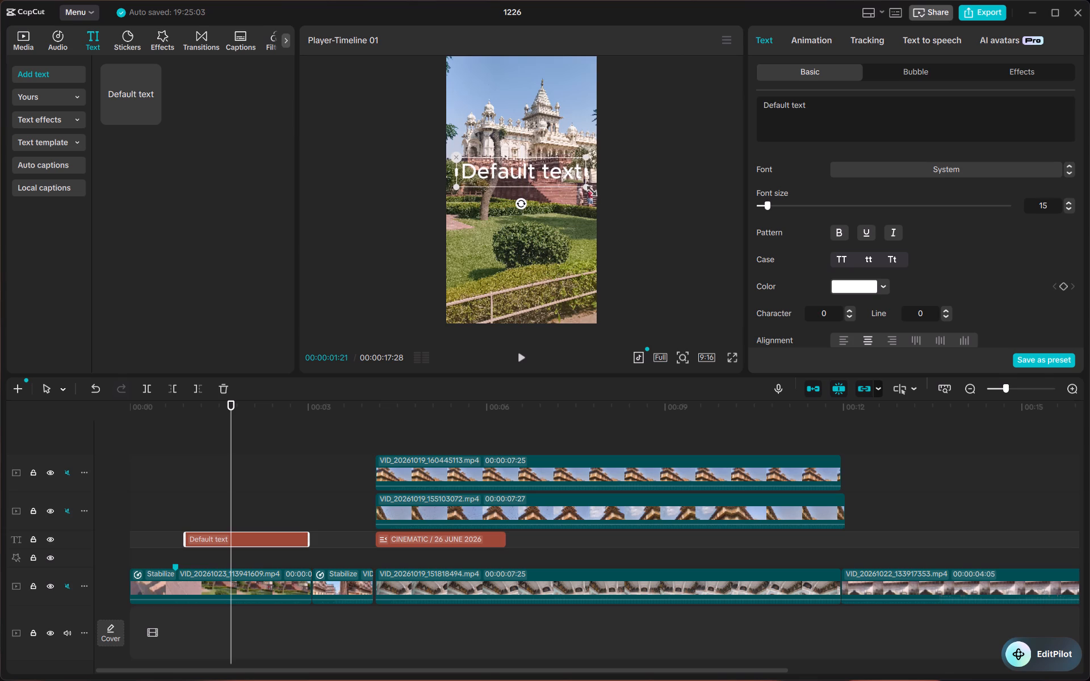
left_click_drag(587, 187, 587, 196)
scroll(905, 187, "up", 3)
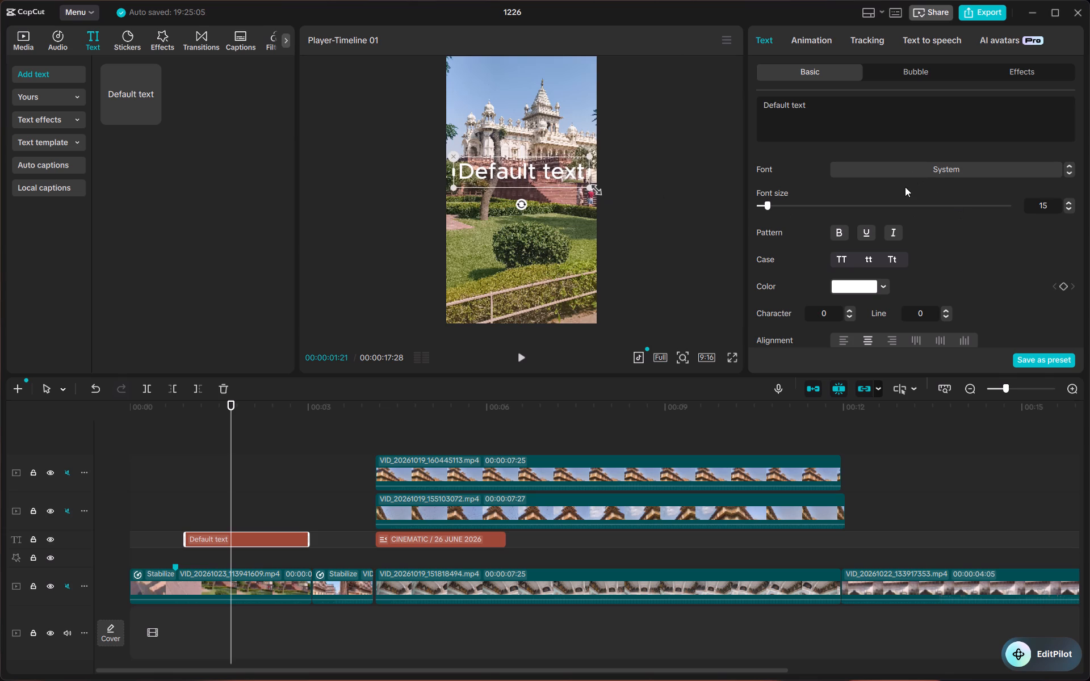
Search the default text's font library for american and look through the matching fonts.
left_click(960, 164)
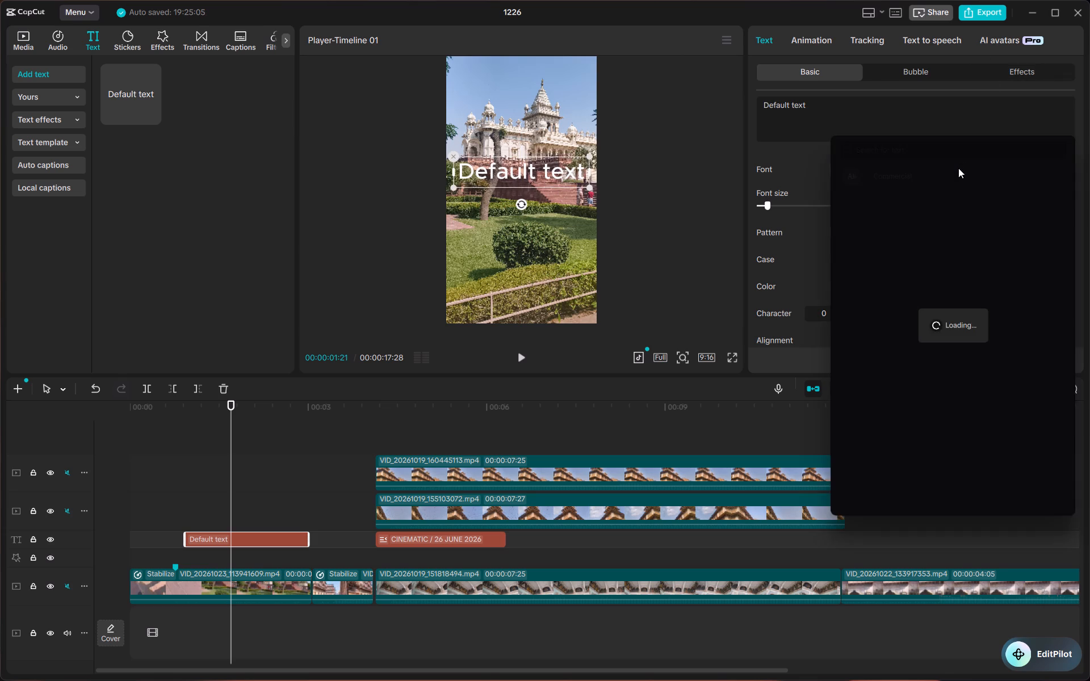
left_click(909, 147)
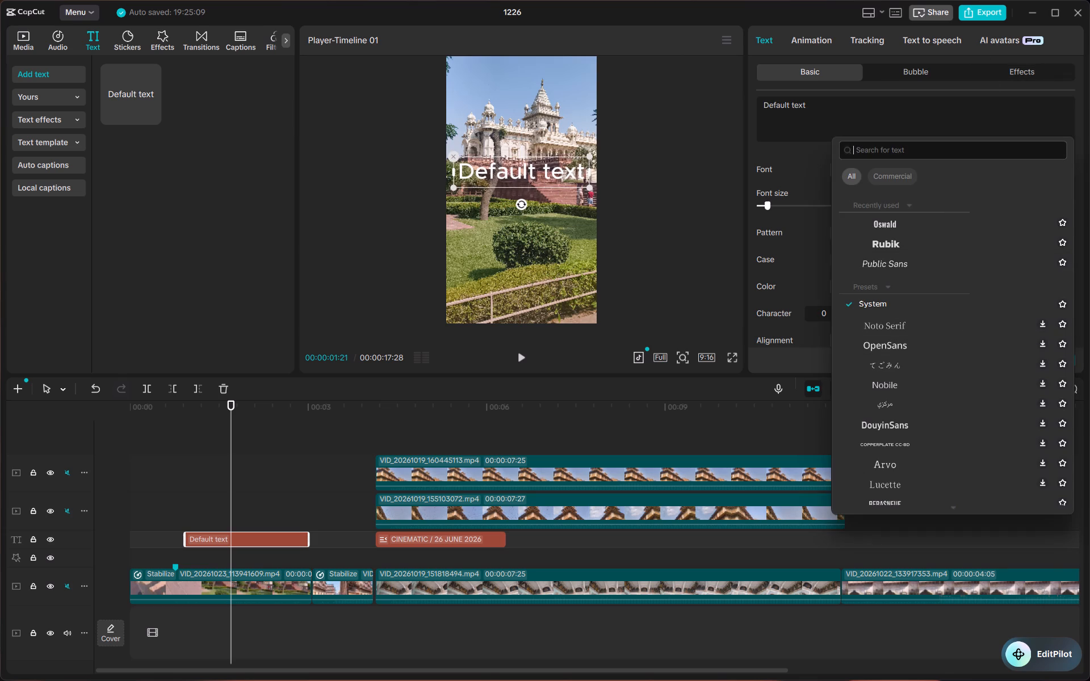
type("ame")
type("rican")
key("Return")
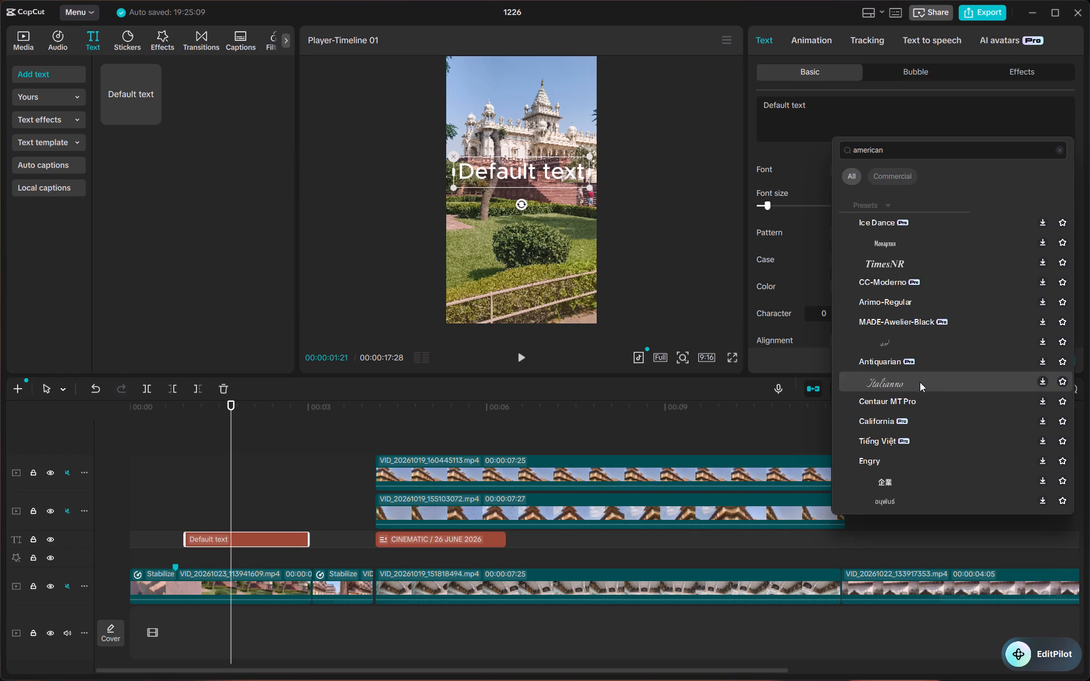
scroll(920, 381, "down", 7)
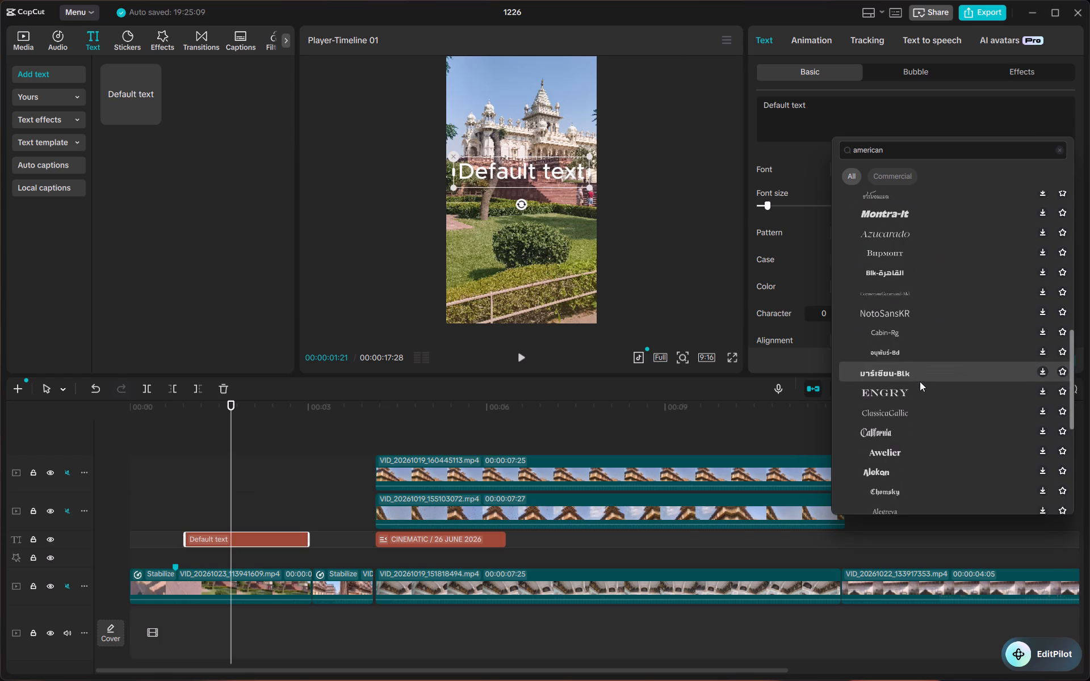
scroll(920, 381, "down", 5)
scroll(920, 381, "up", 14)
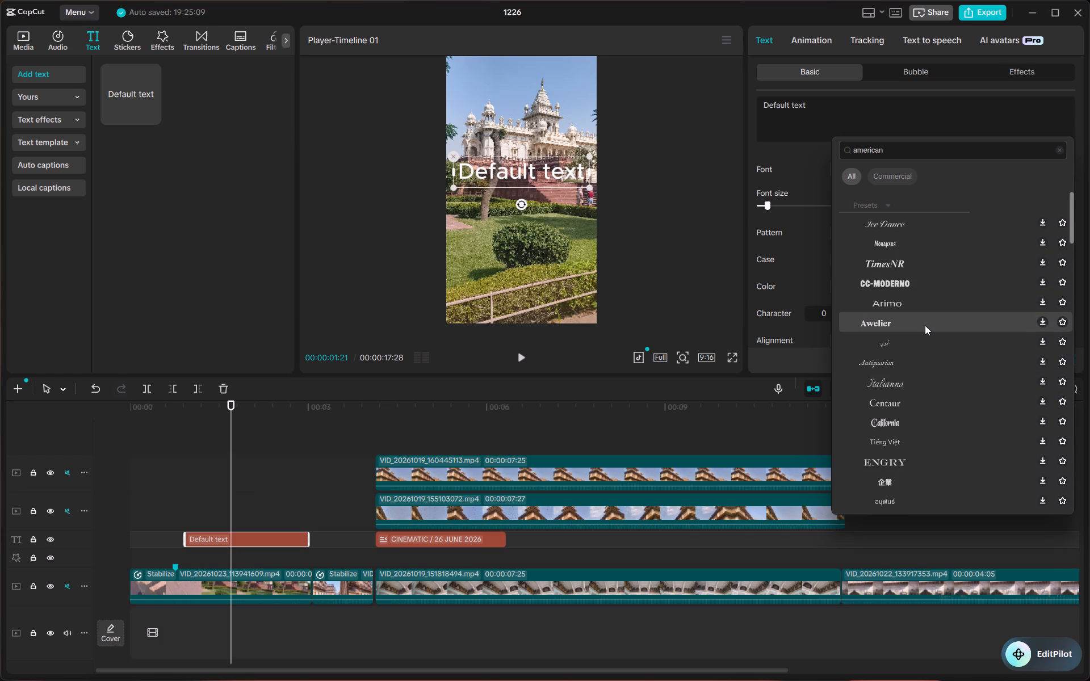
scroll(925, 325, "up", 3)
Limit the american font results to commercial ones, apply Inter-Blk to the default text, and download Montra-It.
left_click_drag(899, 150, 845, 150)
left_click(895, 176)
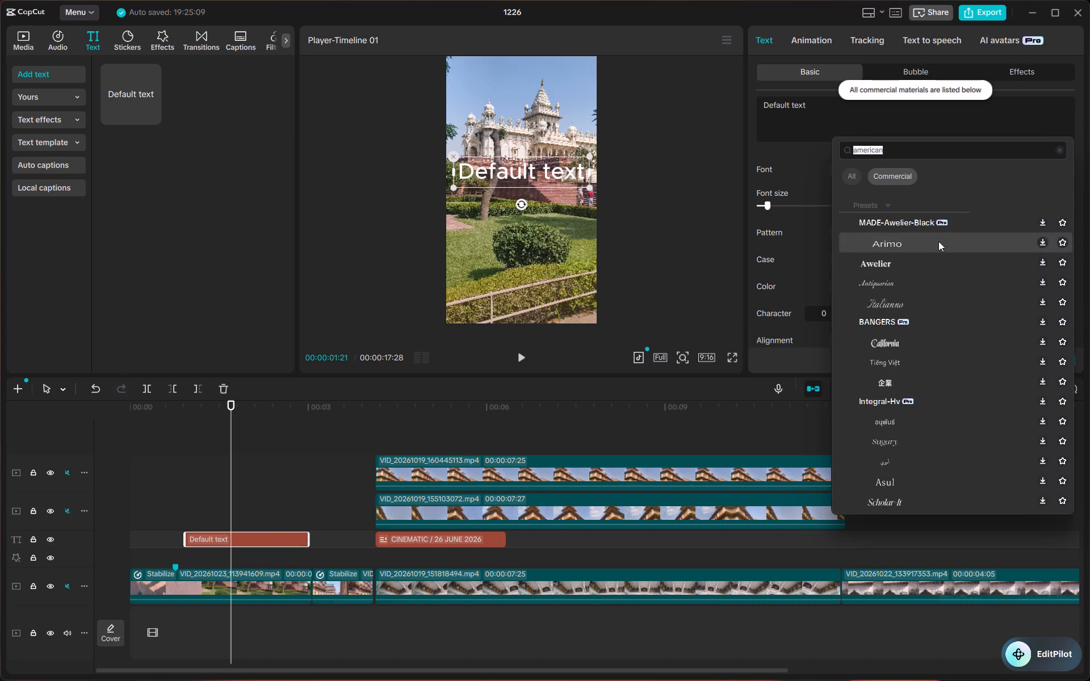
scroll(921, 337, "down", 4)
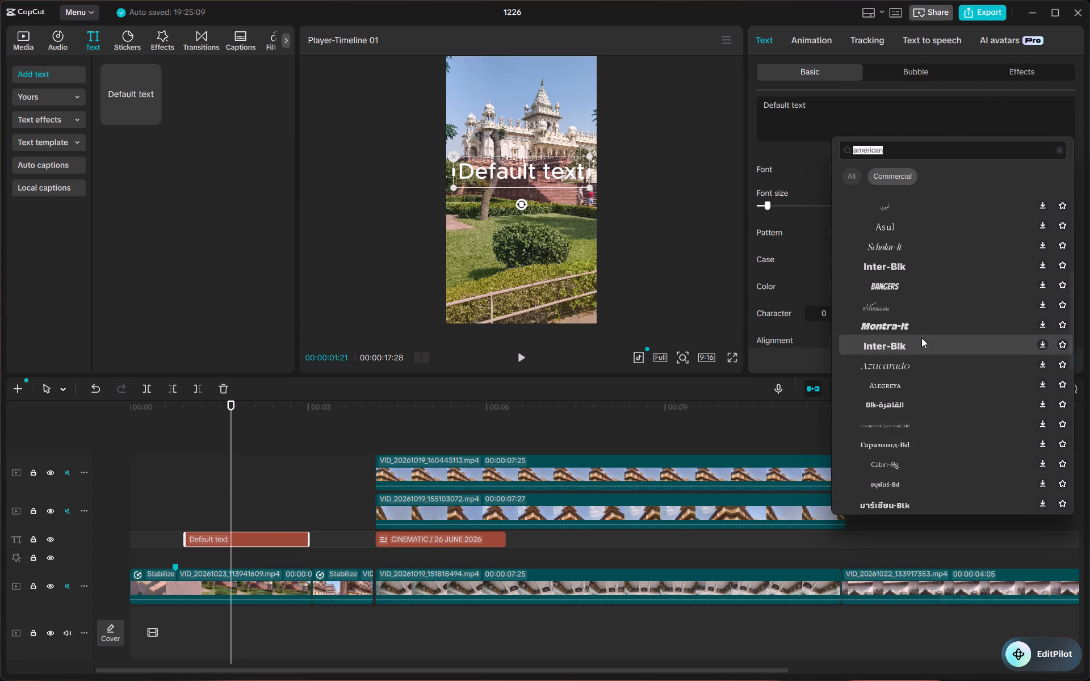
left_click(922, 343)
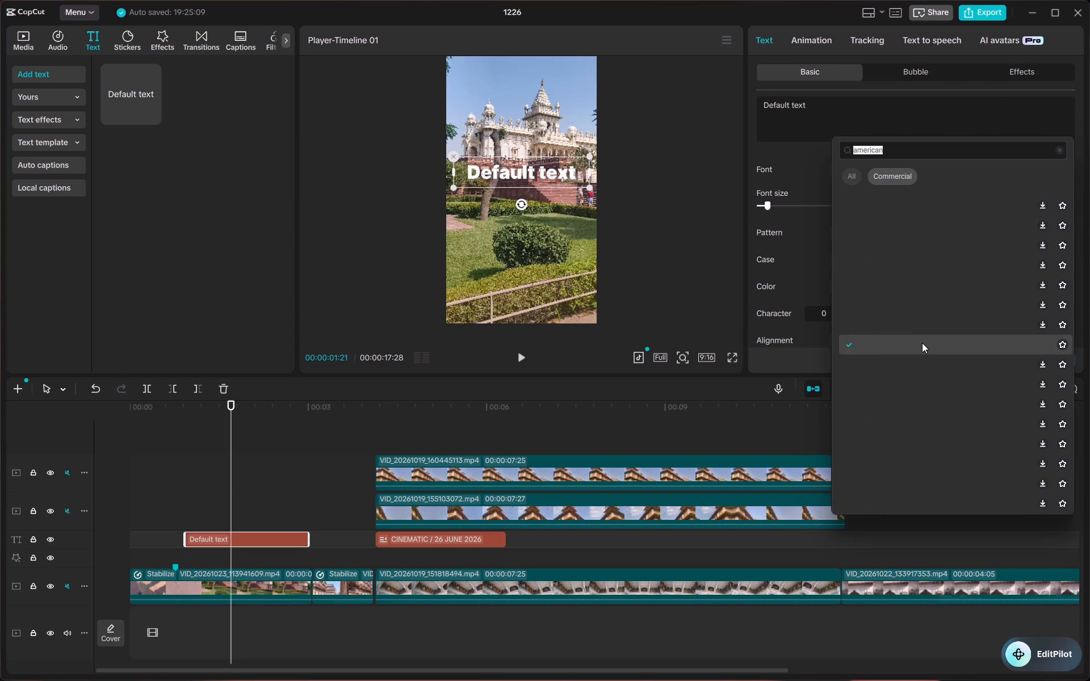
left_click(1040, 325)
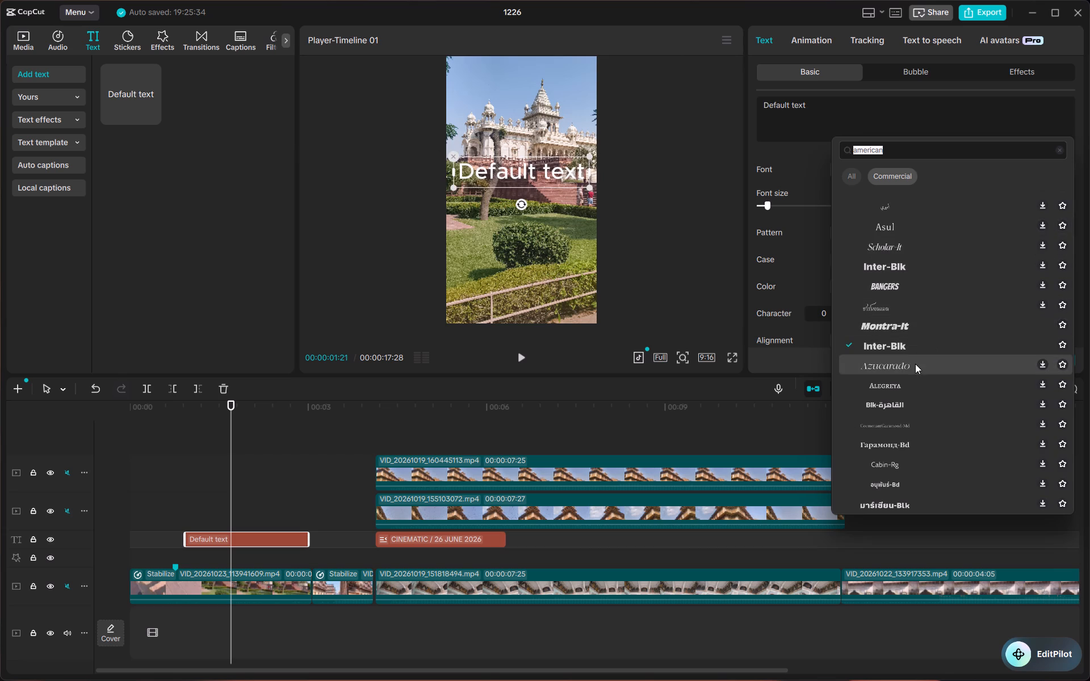
Look through the remaining commercial fonts for american, then show all fonts and repeat the search.
scroll(942, 362, "down", 6)
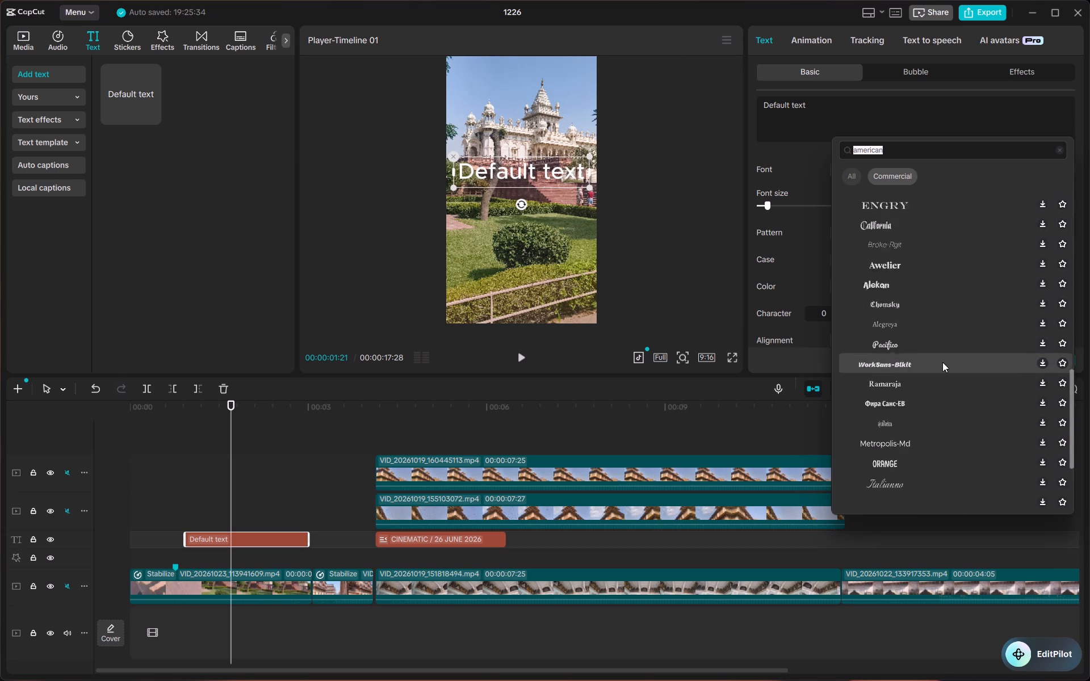
scroll(942, 362, "down", 7)
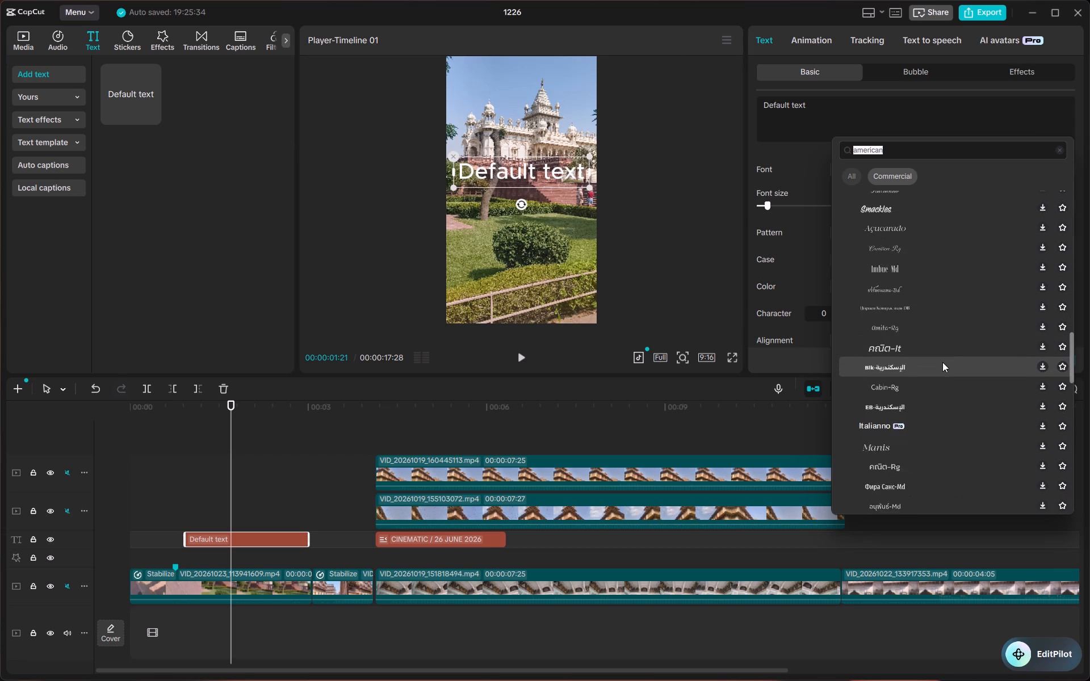
scroll(942, 362, "down", 13)
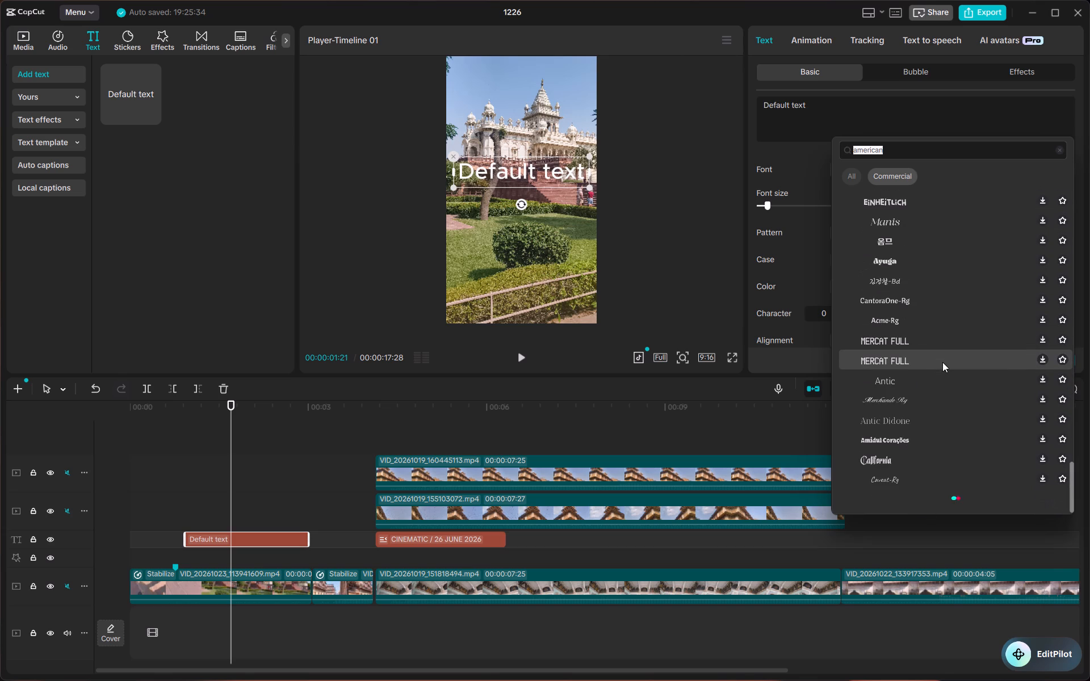
scroll(921, 407, "down", 7)
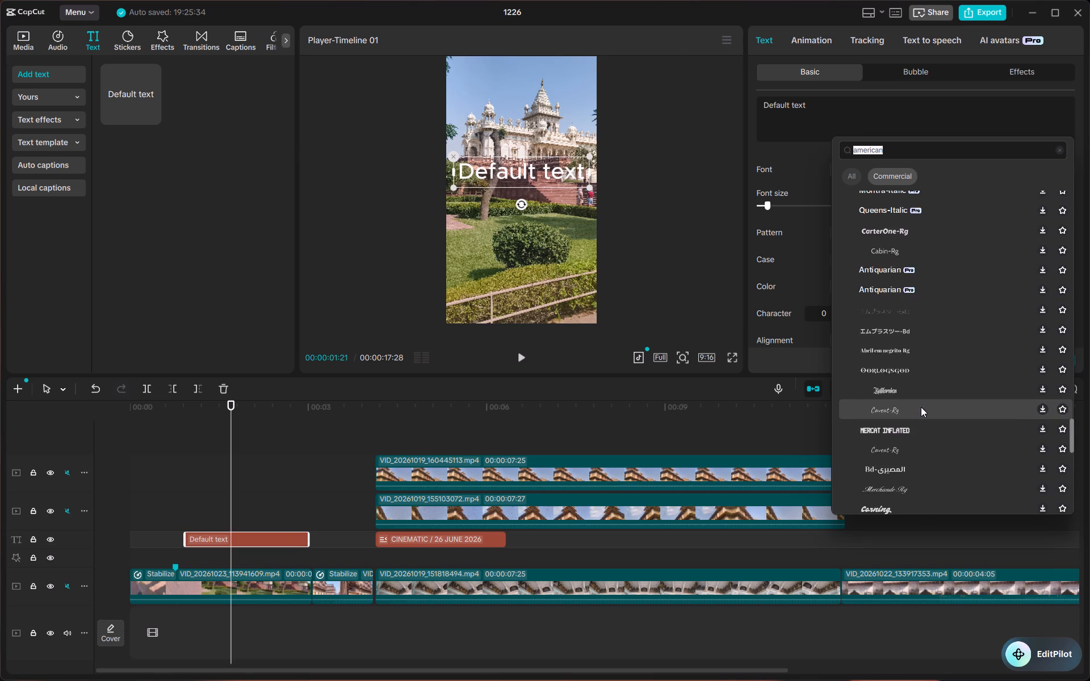
scroll(921, 407, "down", 3)
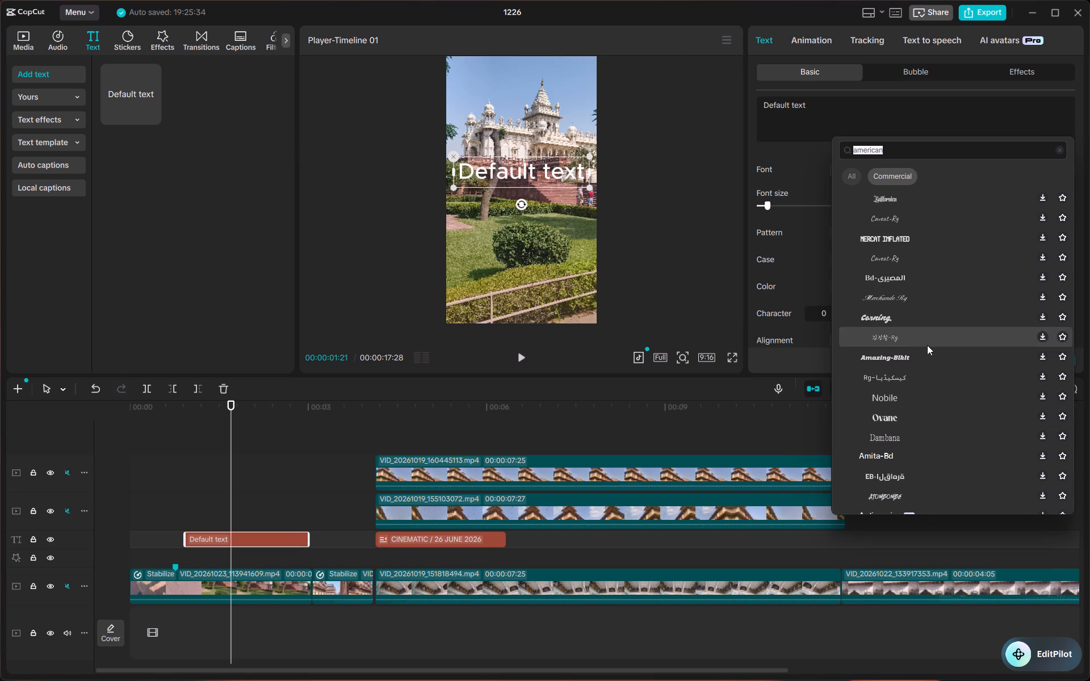
scroll(927, 432, "down", 4)
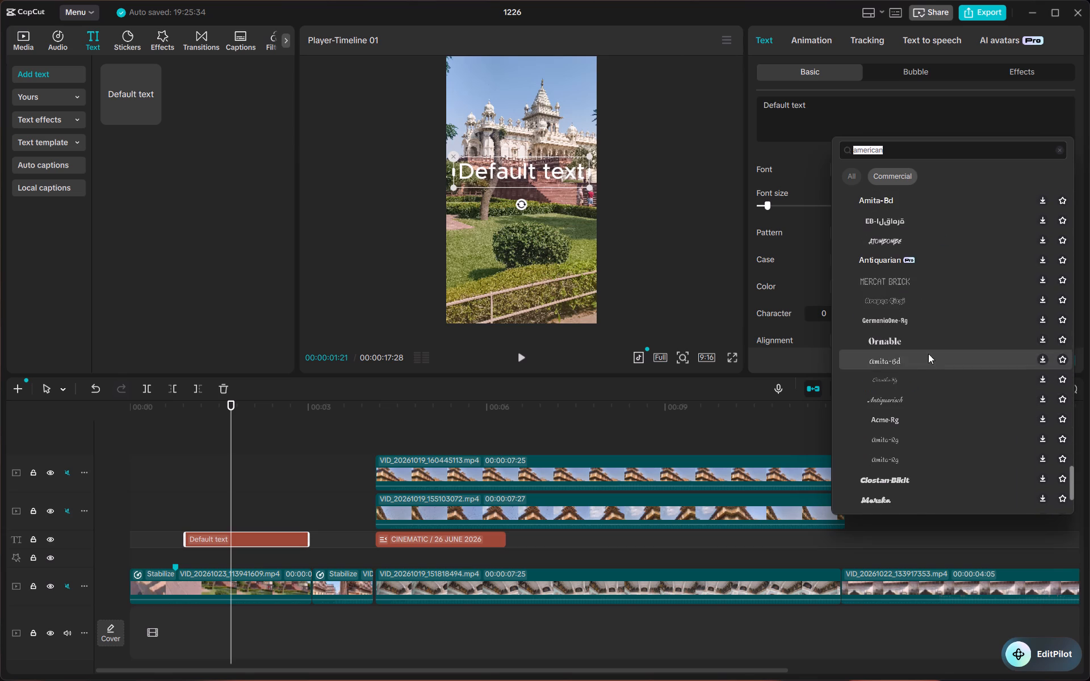
scroll(929, 359, "down", 2)
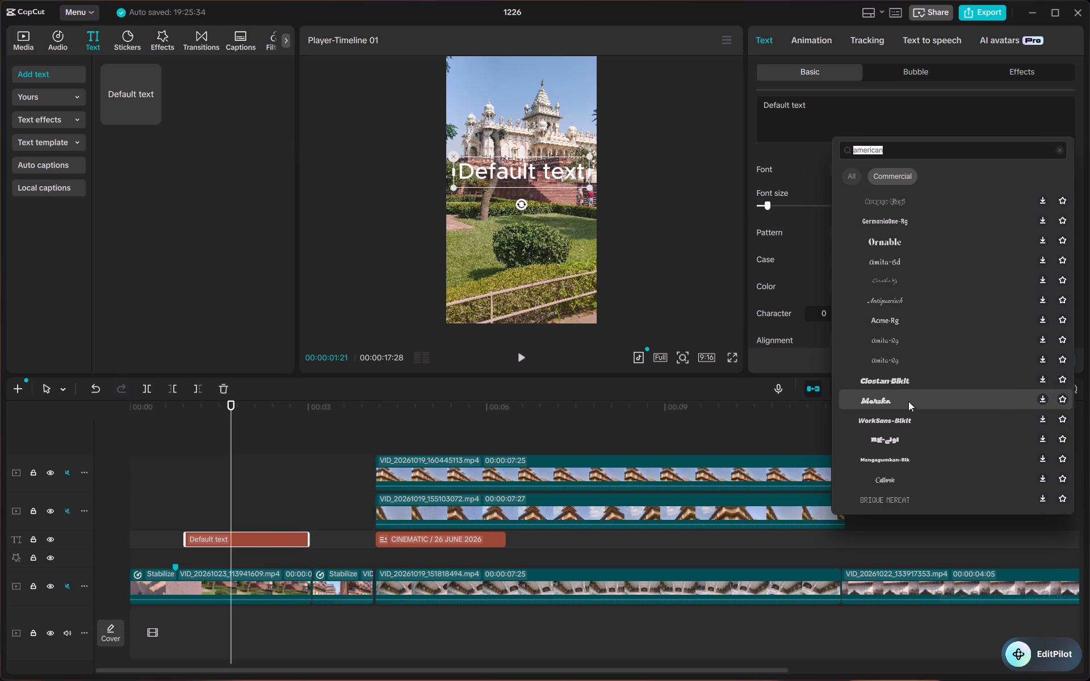
scroll(920, 382, "down", 6)
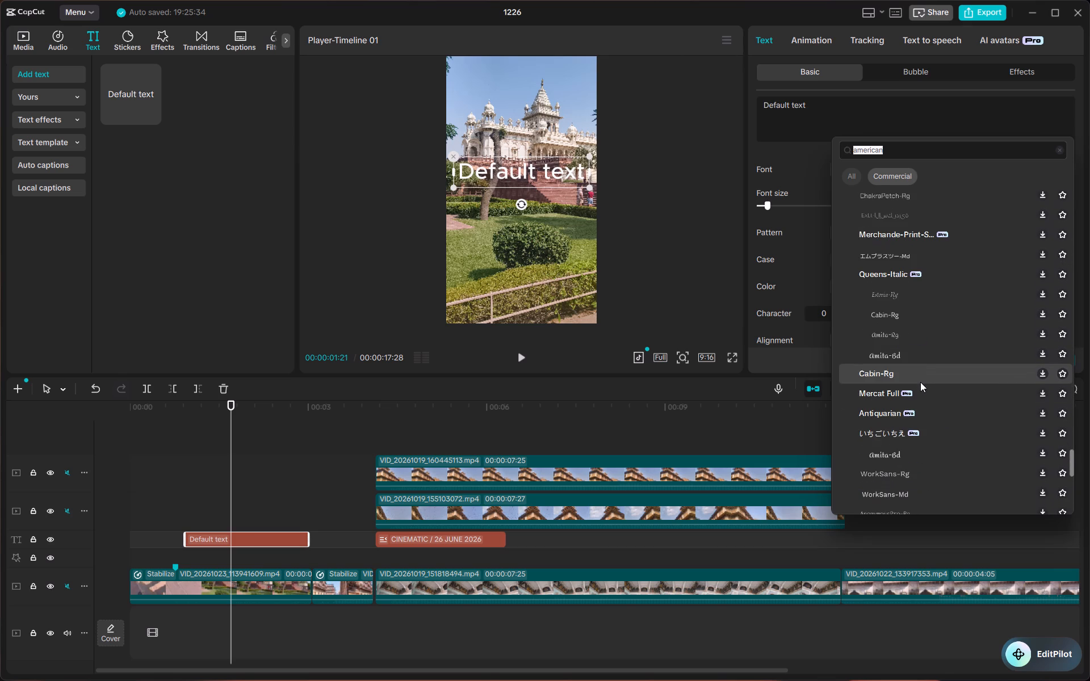
scroll(920, 382, "down", 4)
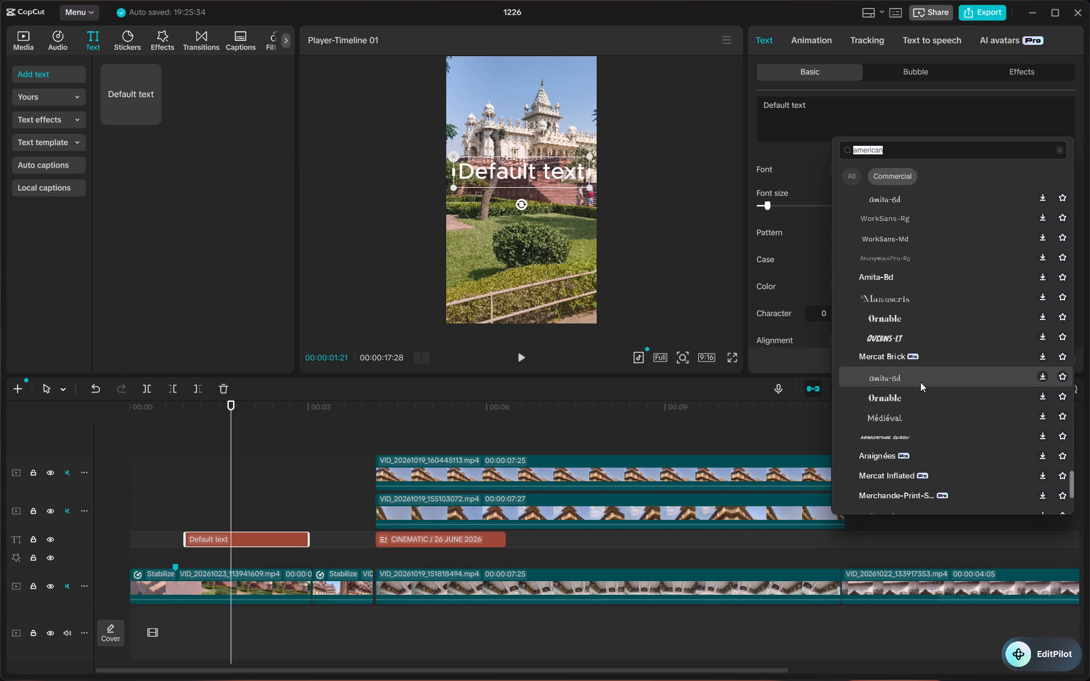
scroll(920, 382, "down", 5)
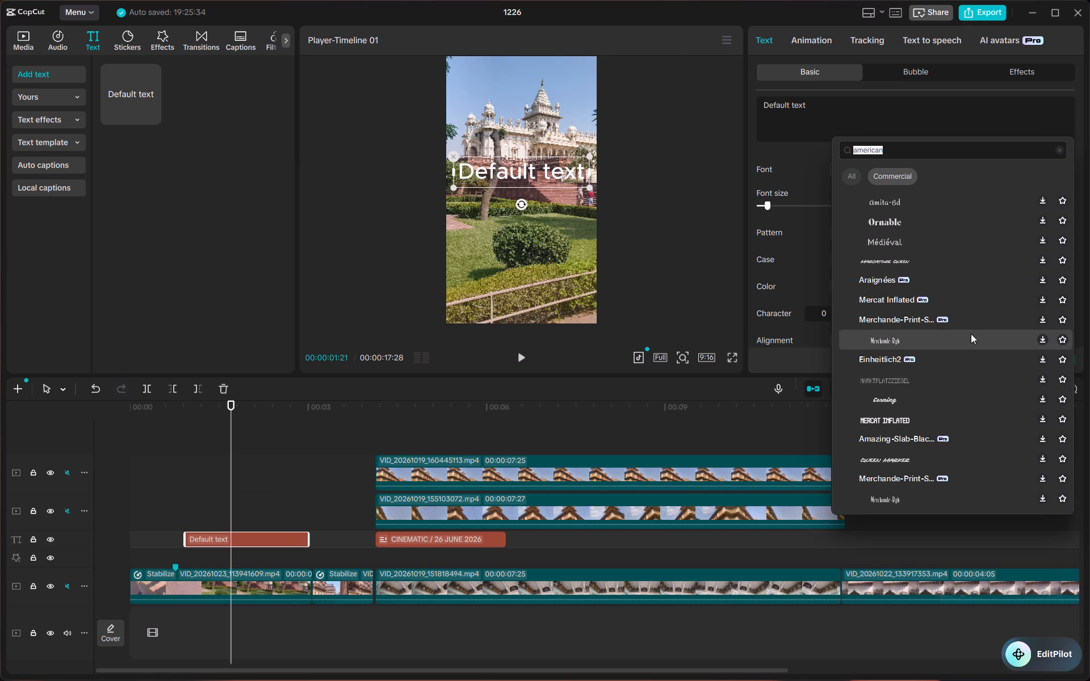
scroll(971, 334, "up", 11)
left_click(853, 171)
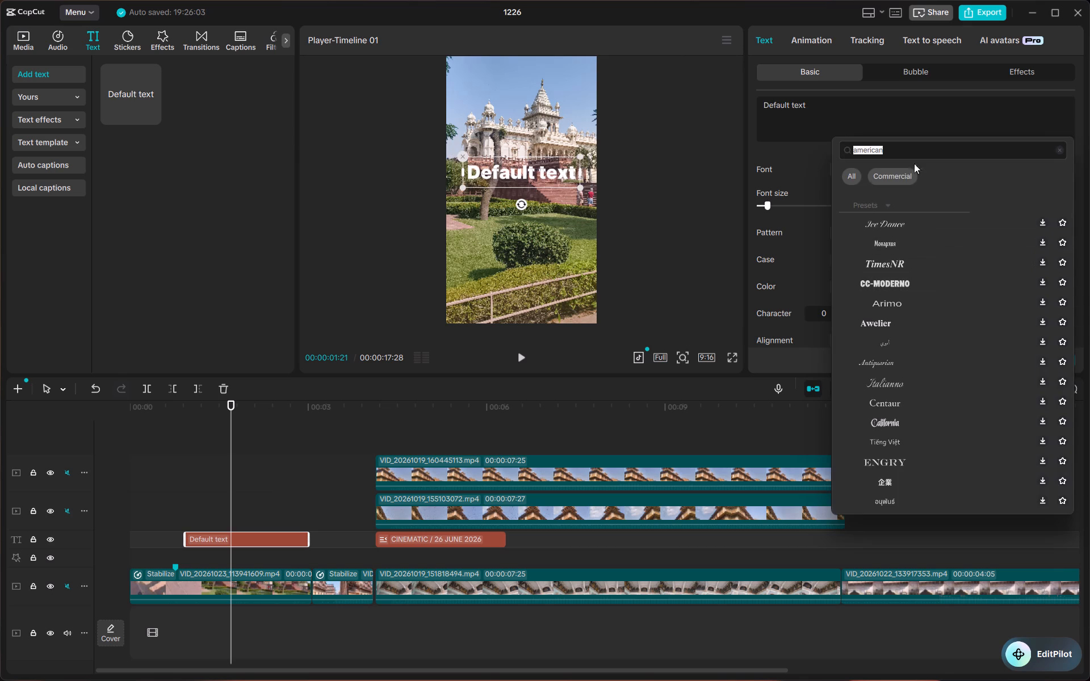
left_click(910, 150)
key("Return")
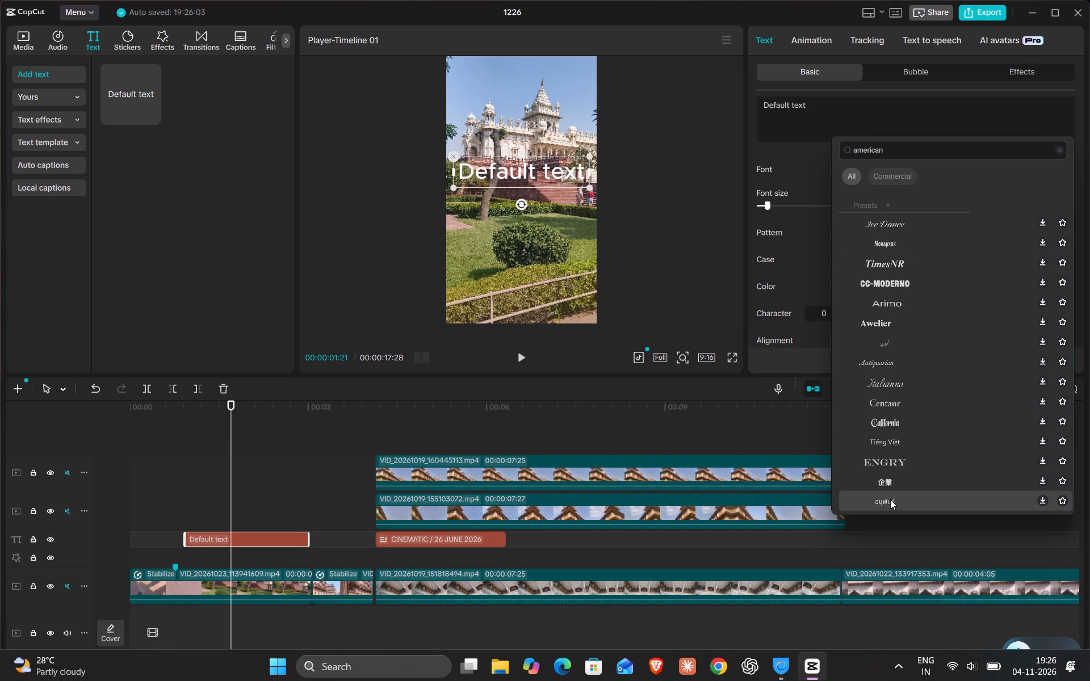
Switch to the Windows search, look up kuro, and open the Kuro app.
type("kuro")
left_click(580, 364)
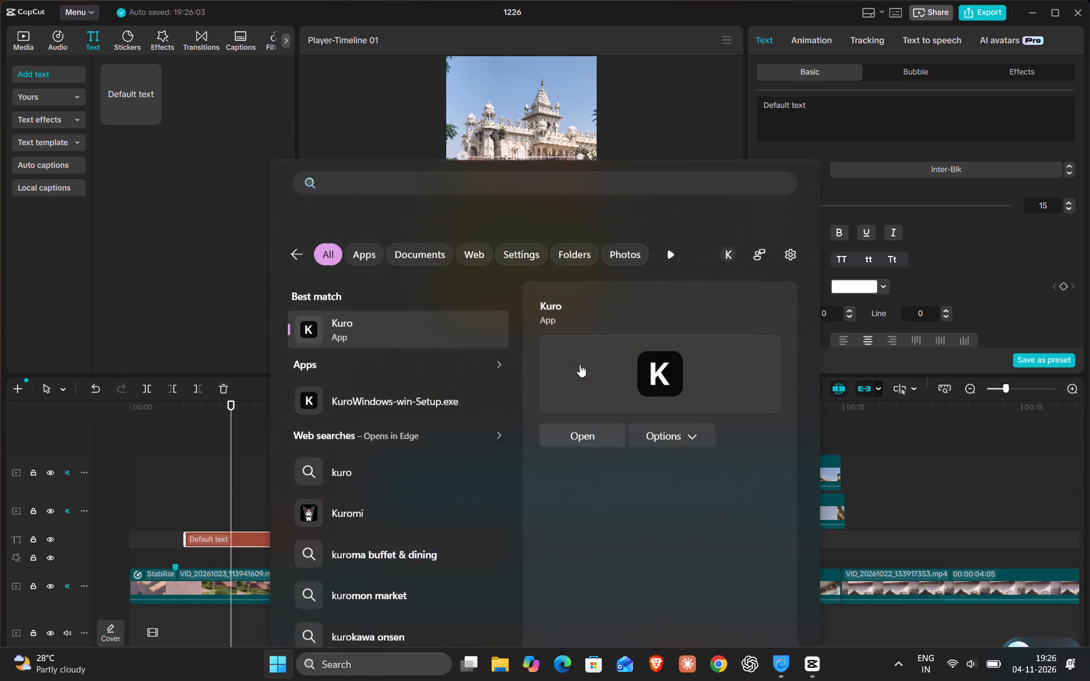
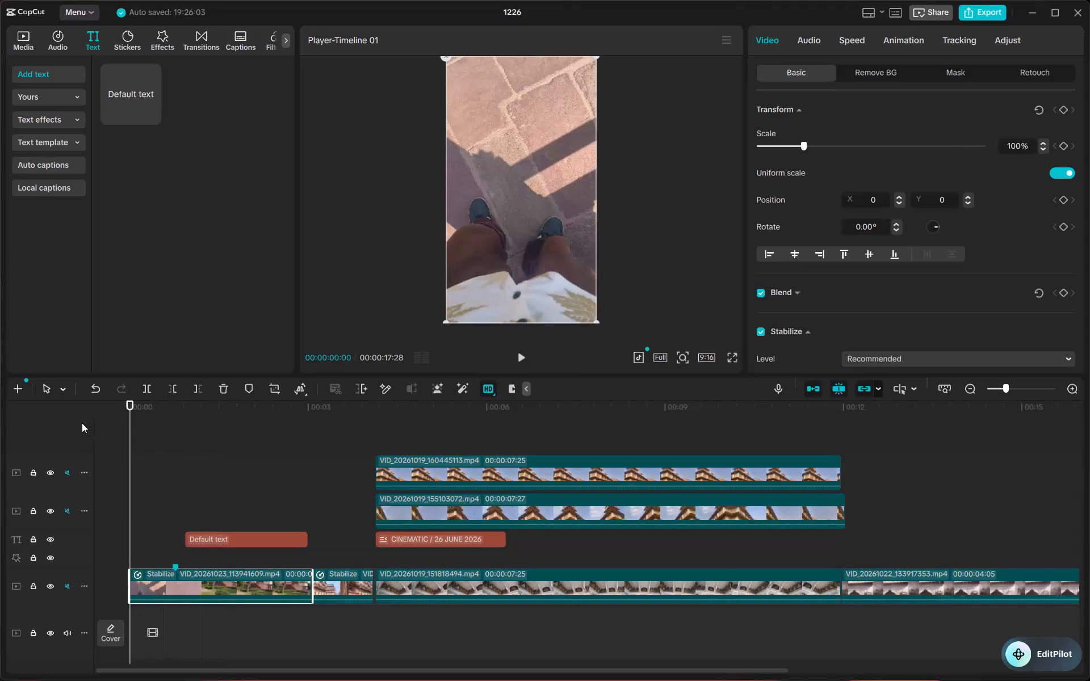
Preview the opening clip up to the Default text, enlarge that text slightly and move it a little higher in the frame.
key("space")
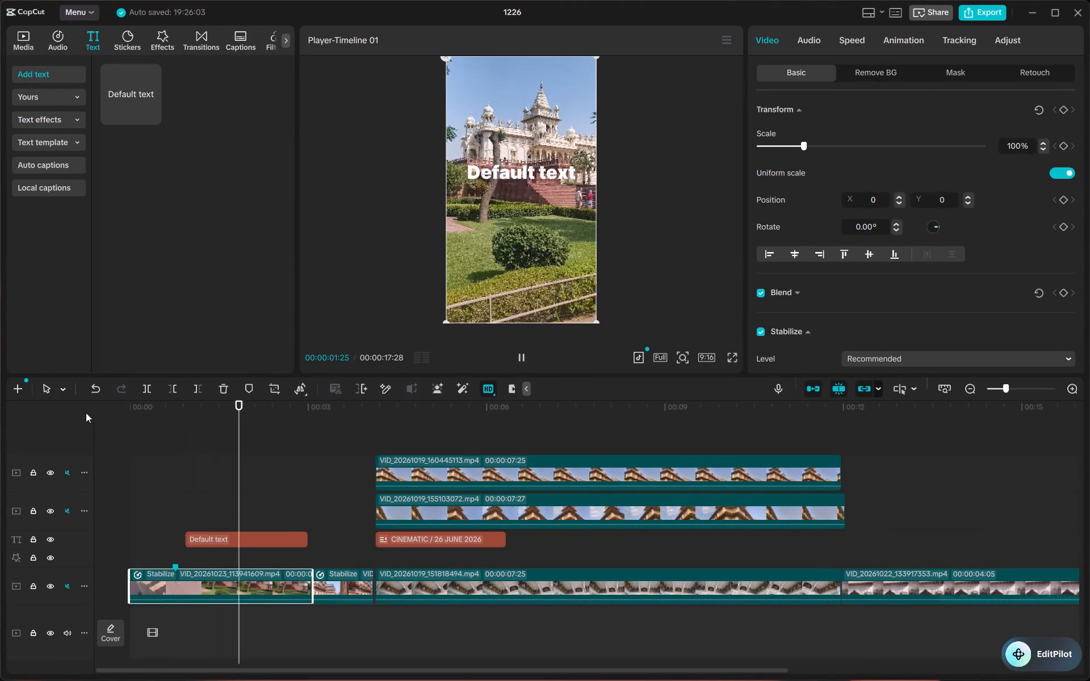
key("space")
left_click(264, 532)
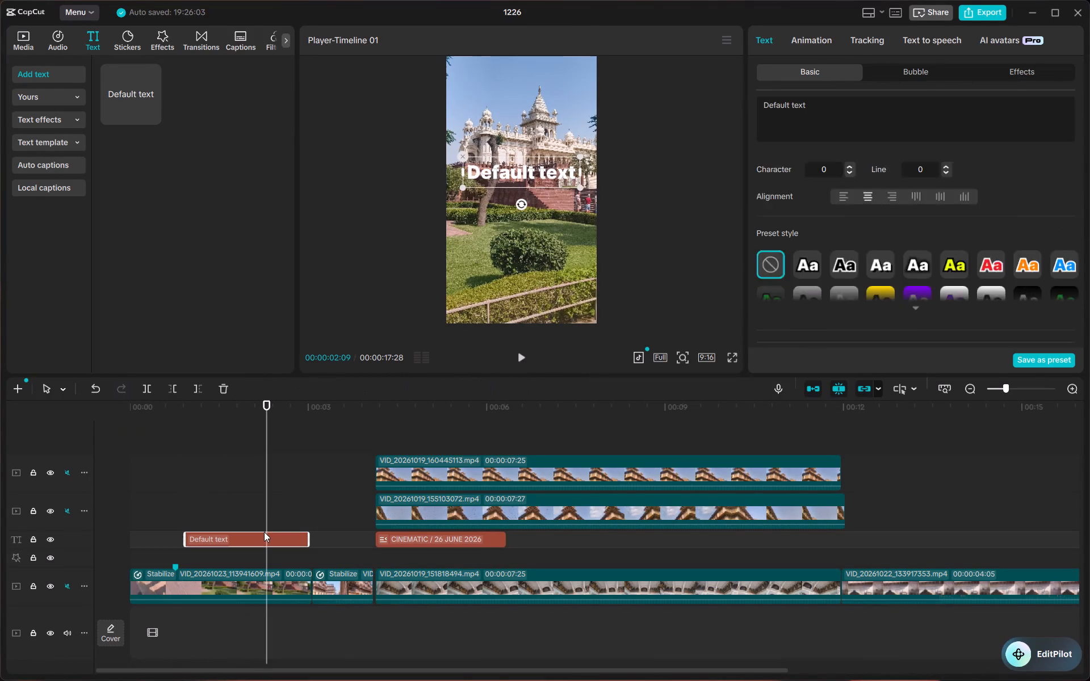
left_click_drag(271, 406, 178, 412)
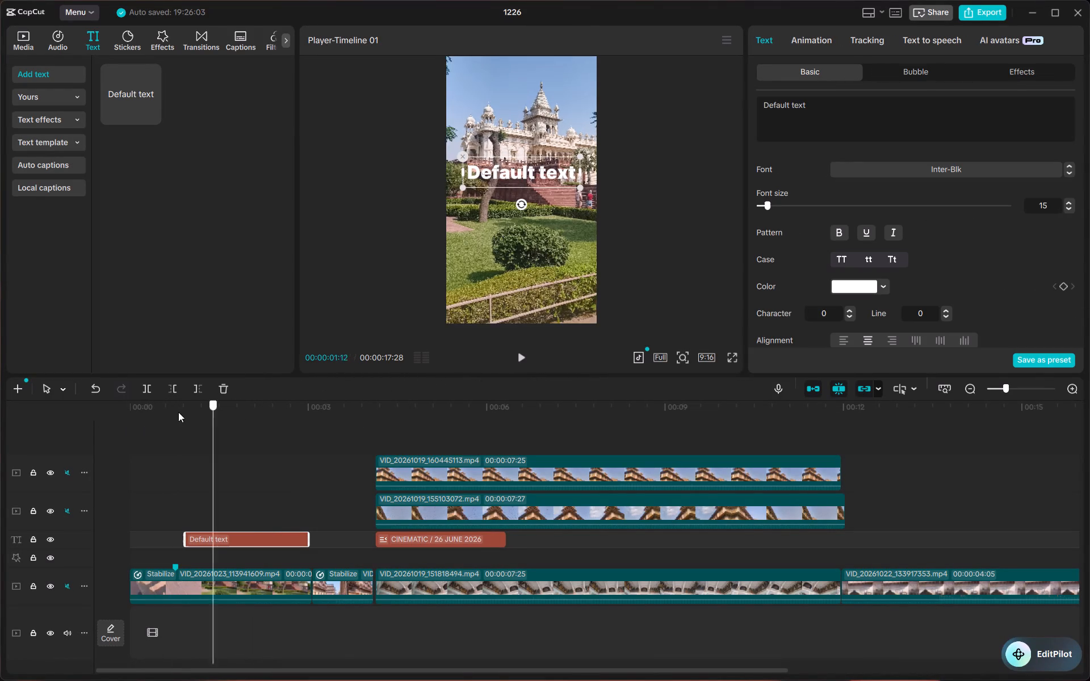
left_click_drag(178, 412, 231, 417)
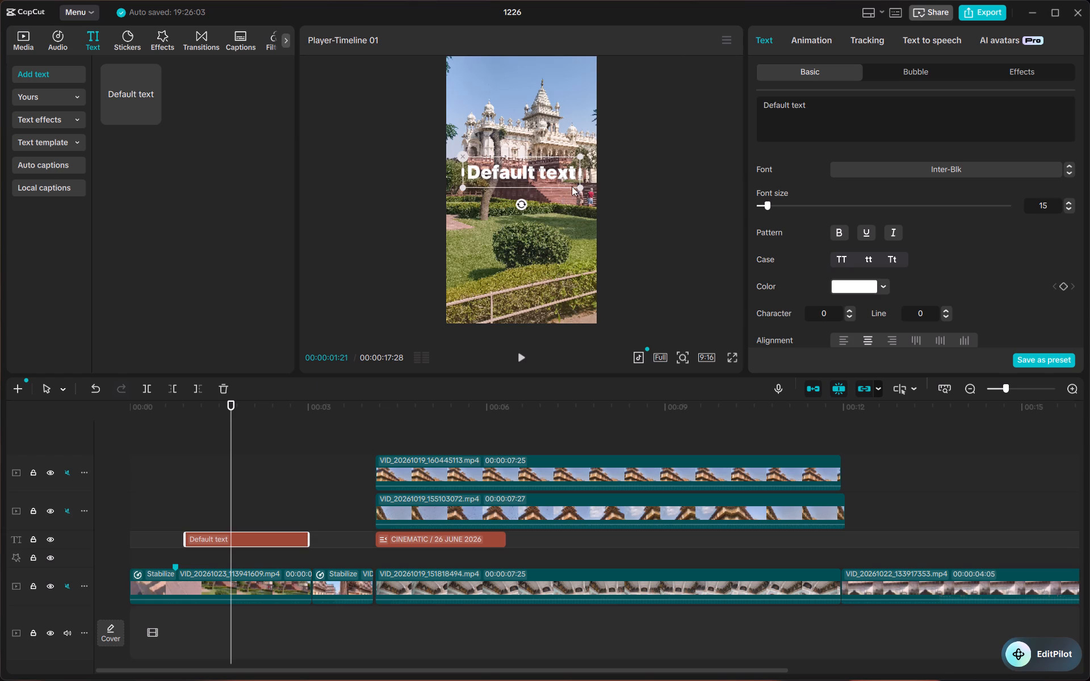
left_click_drag(577, 184, 577, 203)
left_click_drag(541, 173, 540, 164)
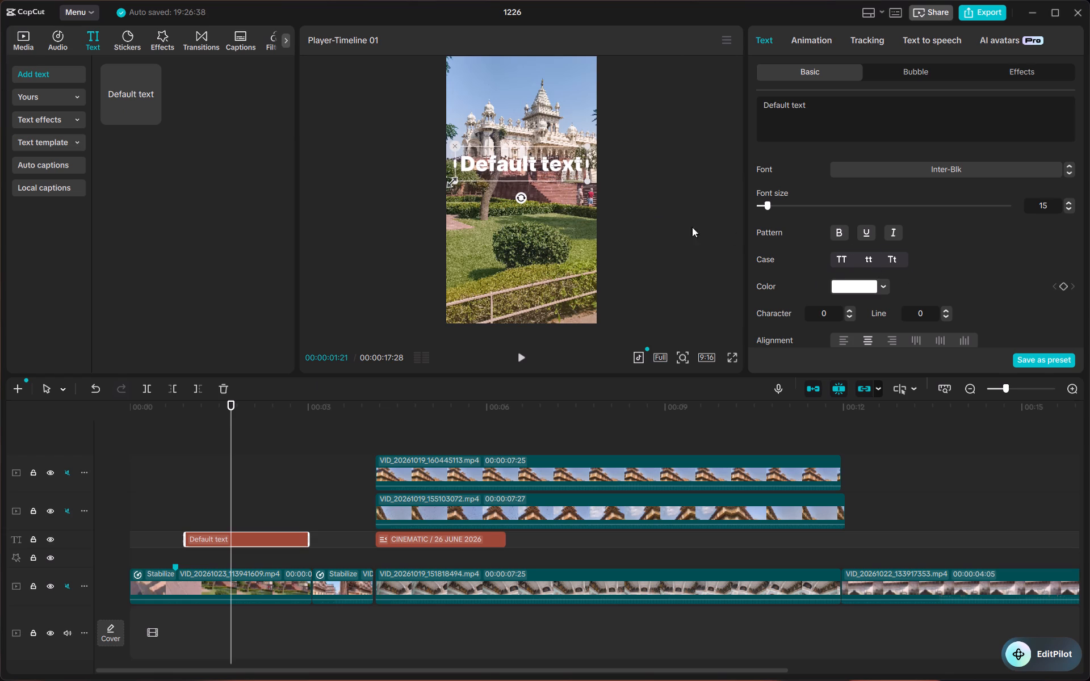
Look through the Default text's library fonts near Inter-Blk and collapse the System font group.
scroll(1007, 205, "up", 2)
left_click(1056, 165)
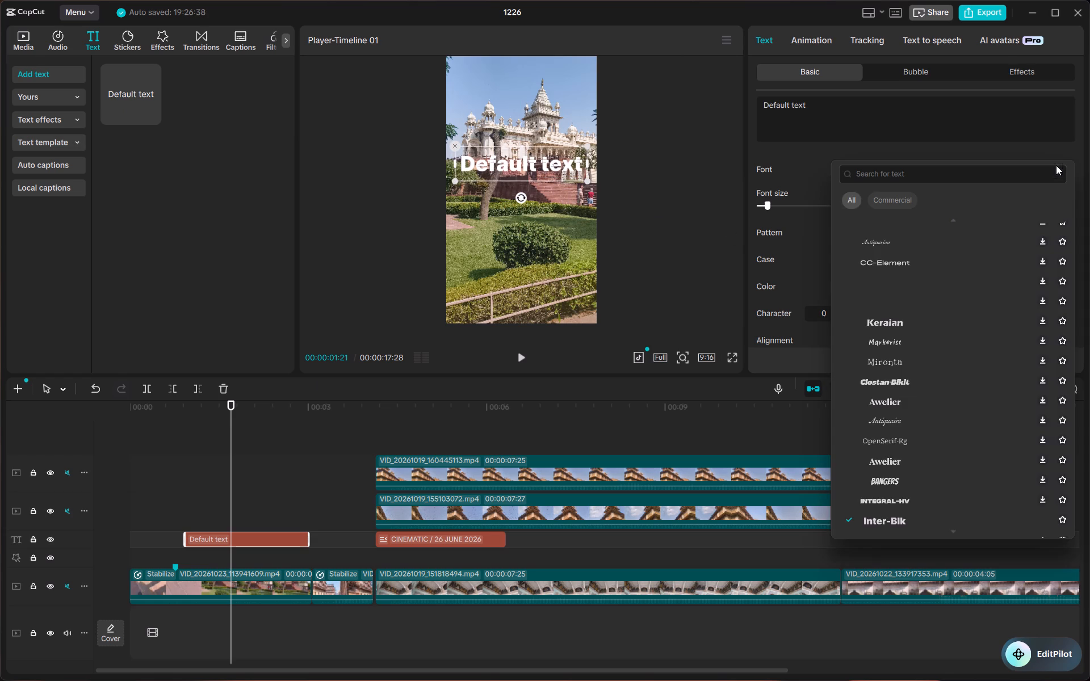
scroll(909, 287, "up", 15)
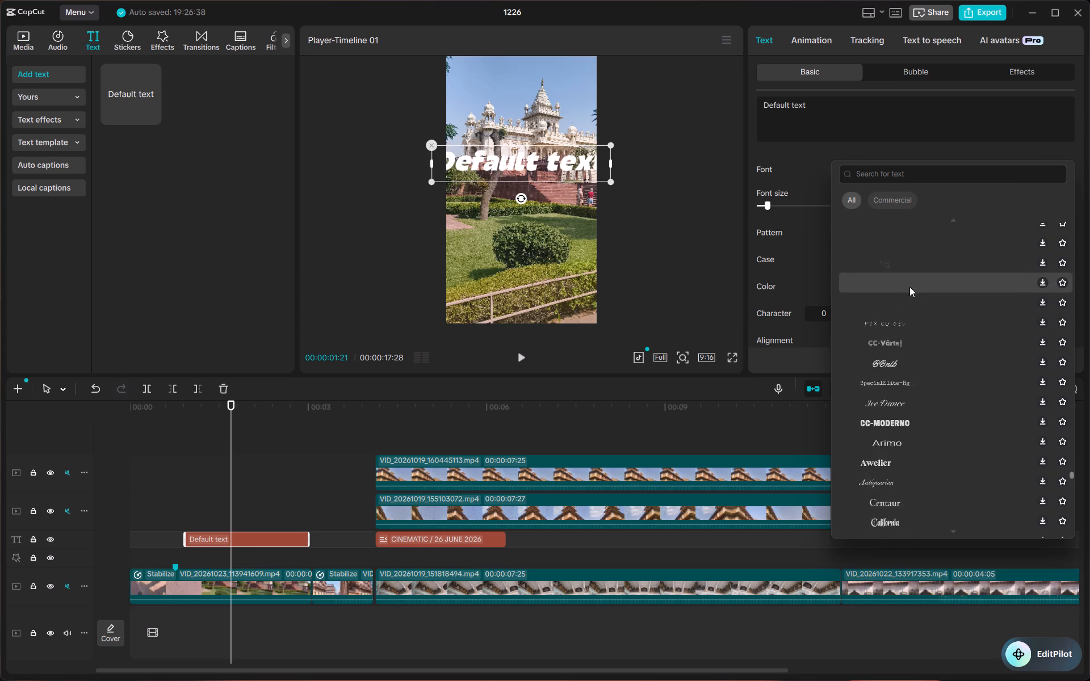
scroll(909, 287, "up", 6)
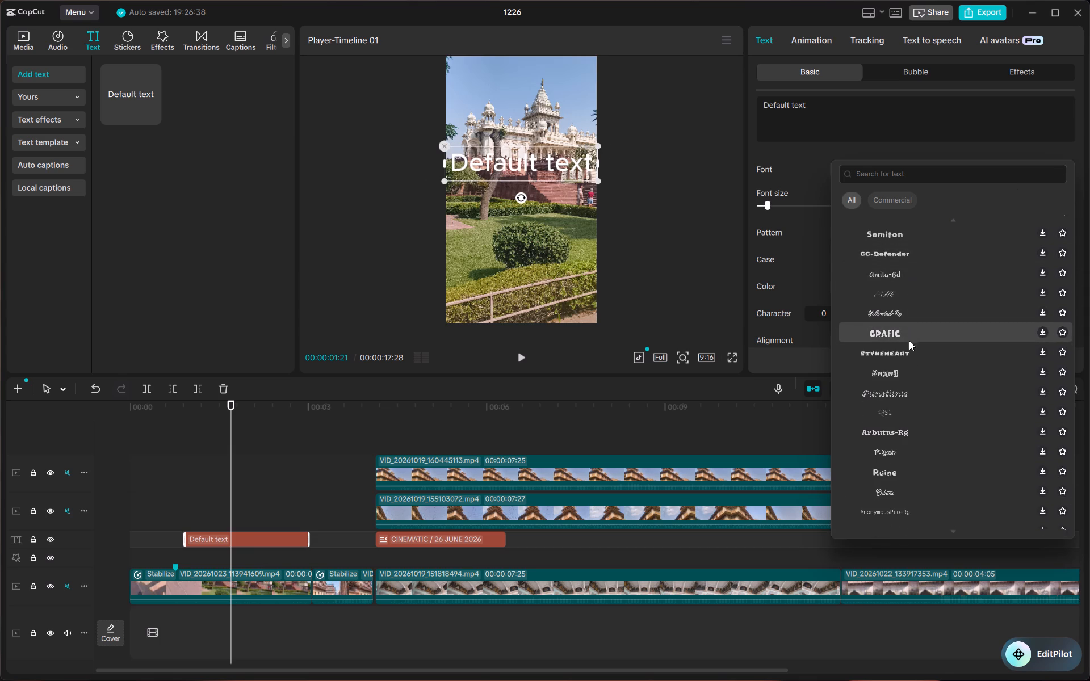
scroll(909, 424, "down", 4)
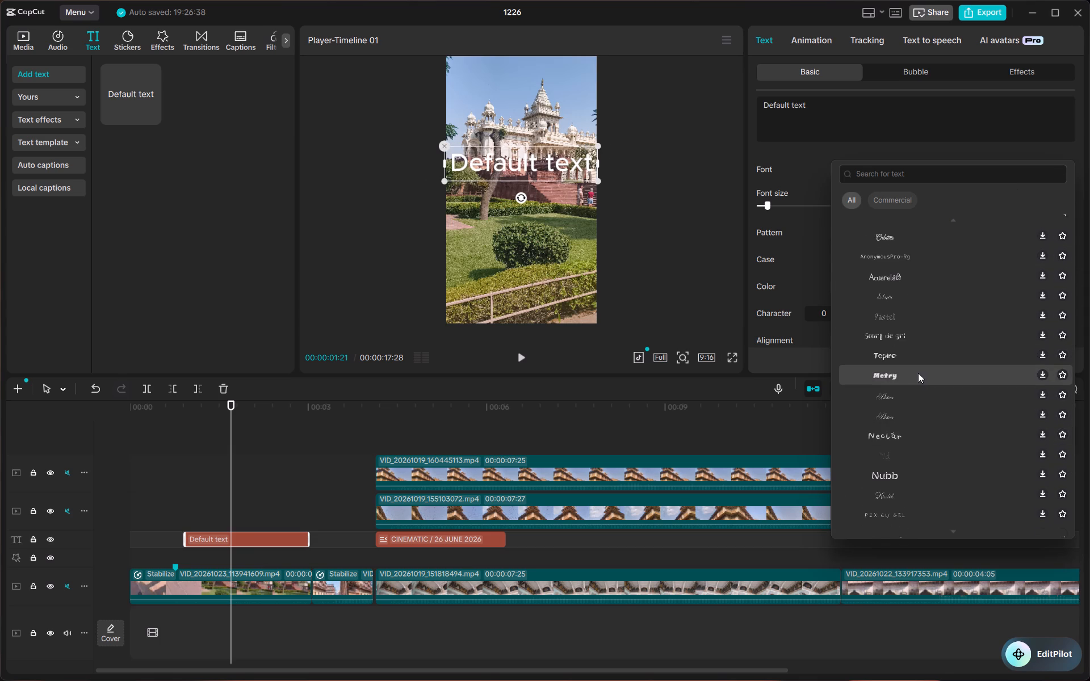
scroll(918, 373, "down", 18)
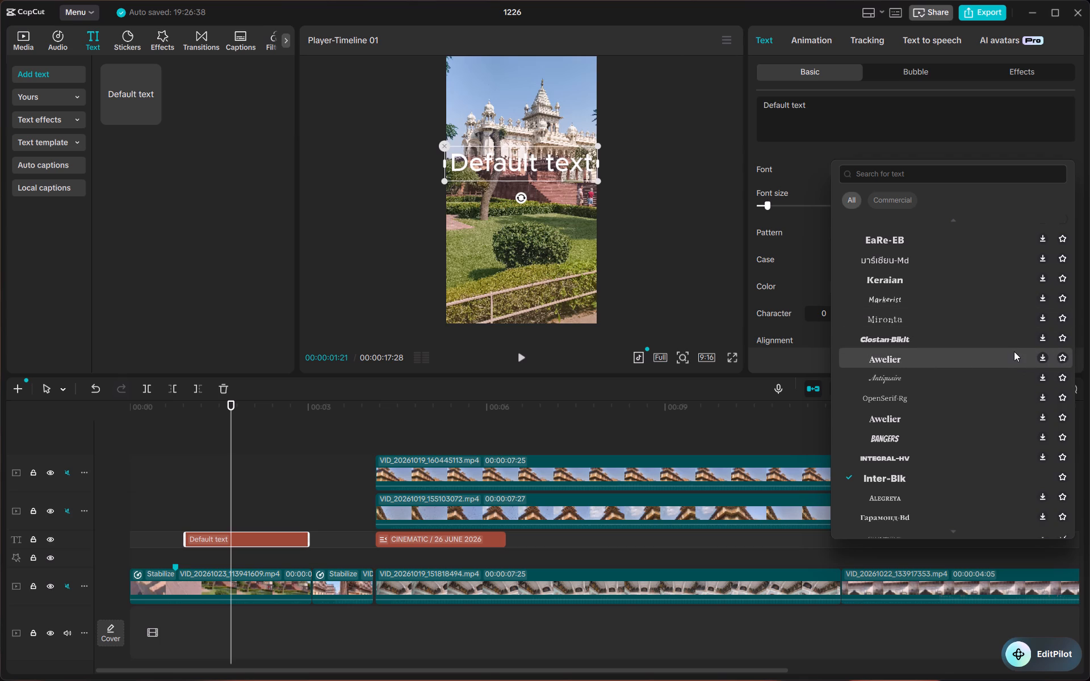
scroll(992, 371, "down", 3)
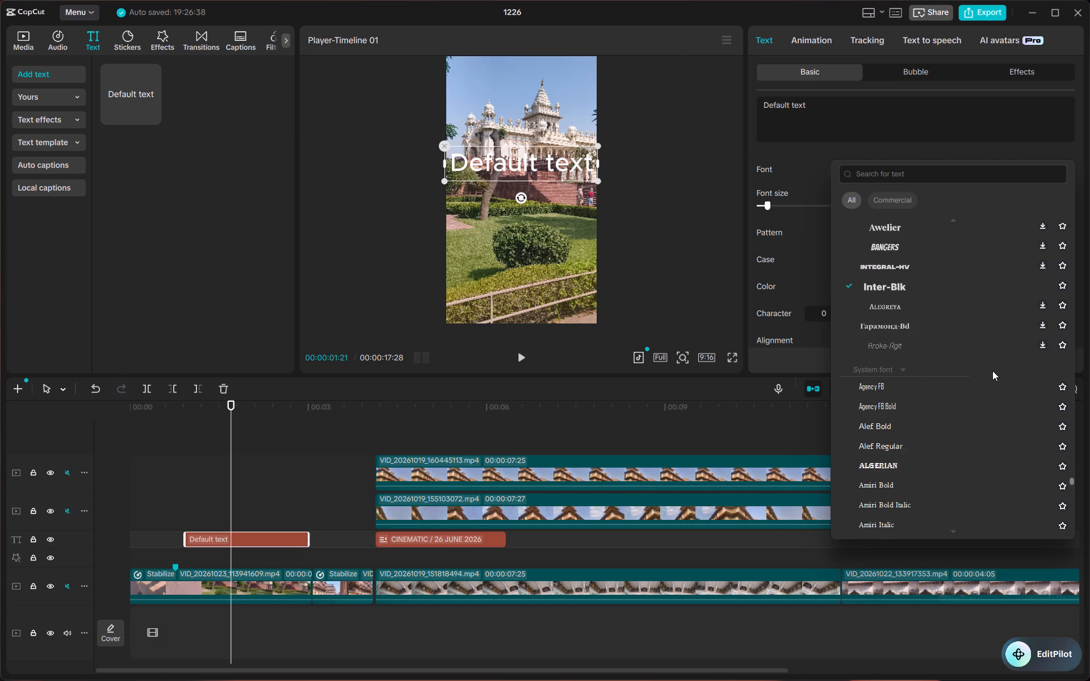
scroll(992, 371, "down", 2)
scroll(992, 371, "up", 2)
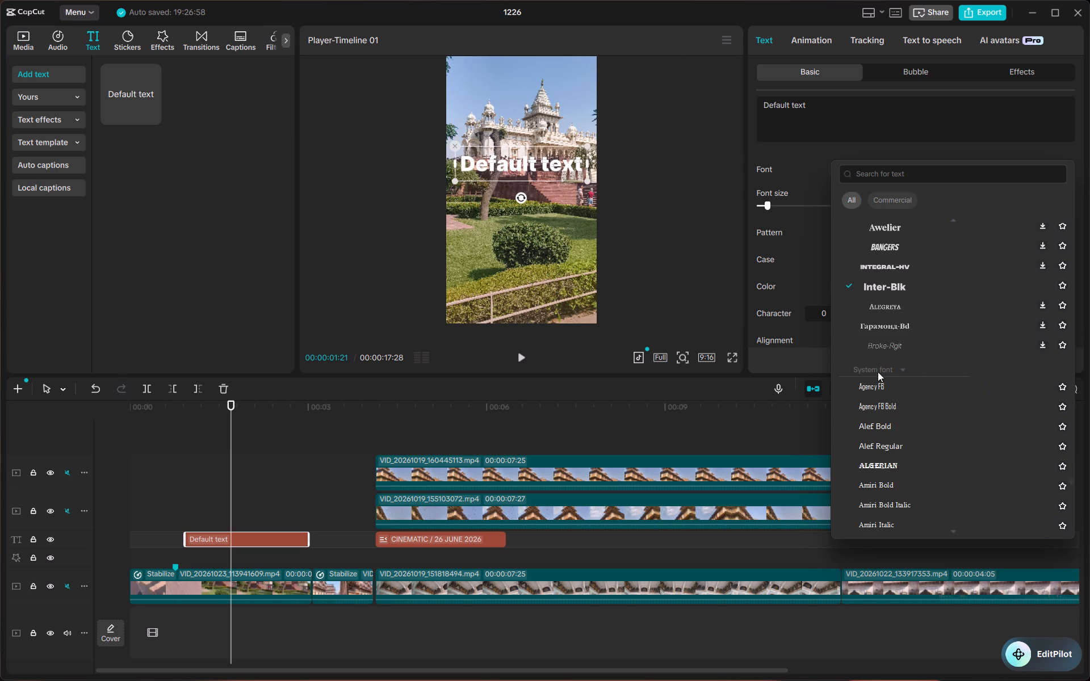
left_click(880, 368)
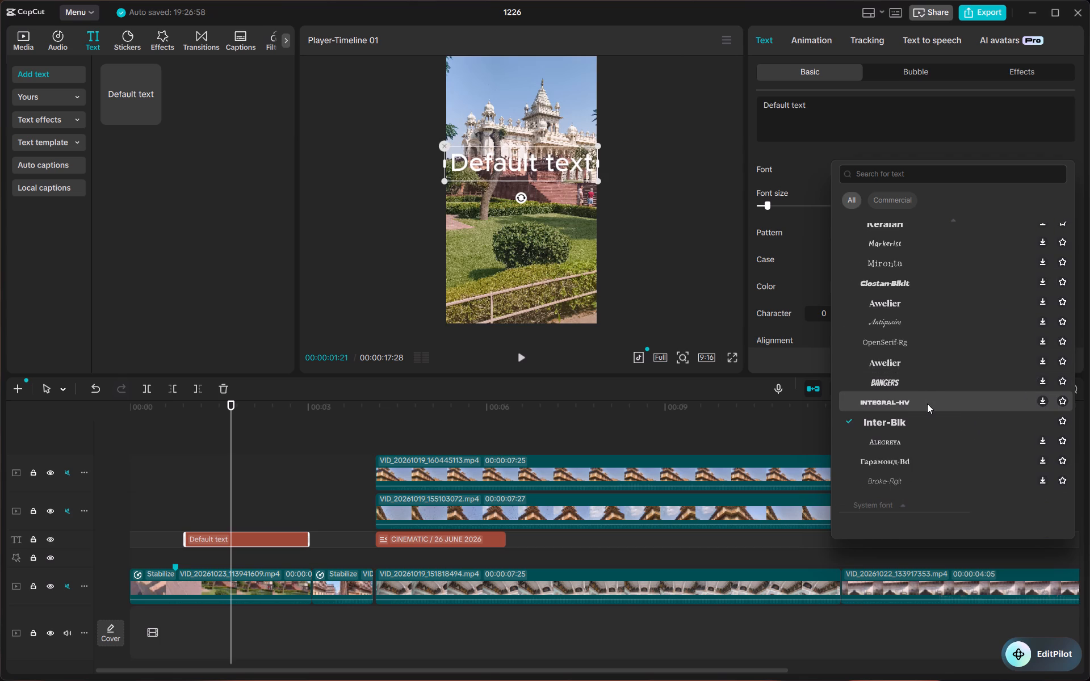
Find the Montserrat font among the library fonts and apply it to the Default text.
scroll(927, 403, "down", 10)
scroll(951, 404, "up", 7)
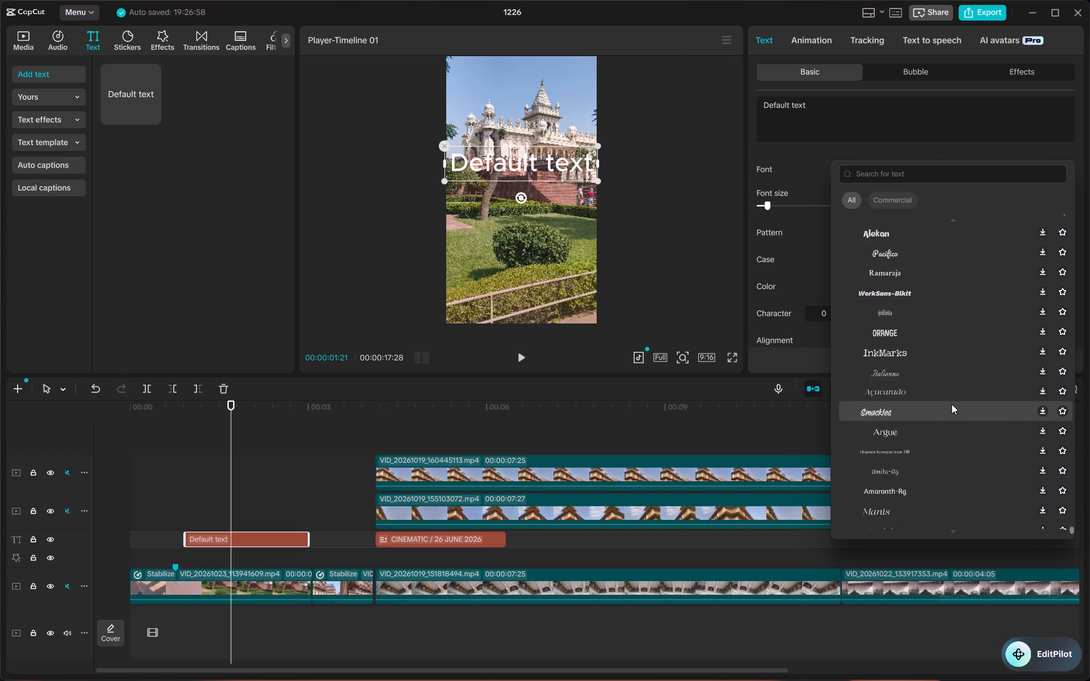
scroll(951, 404, "up", 10)
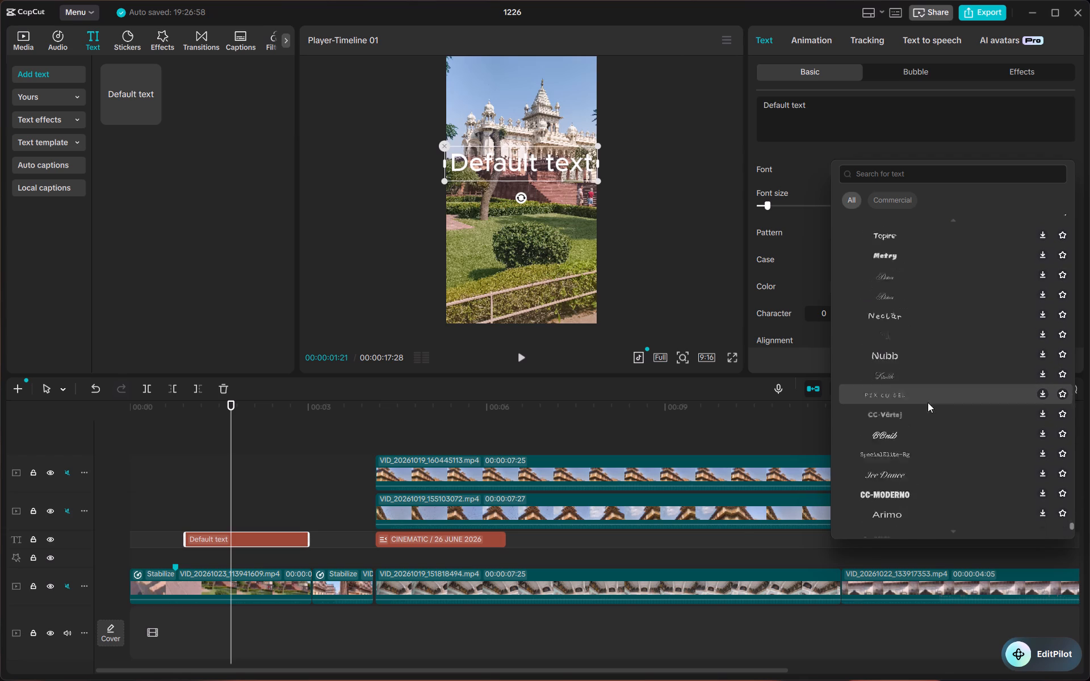
scroll(928, 402, "up", 16)
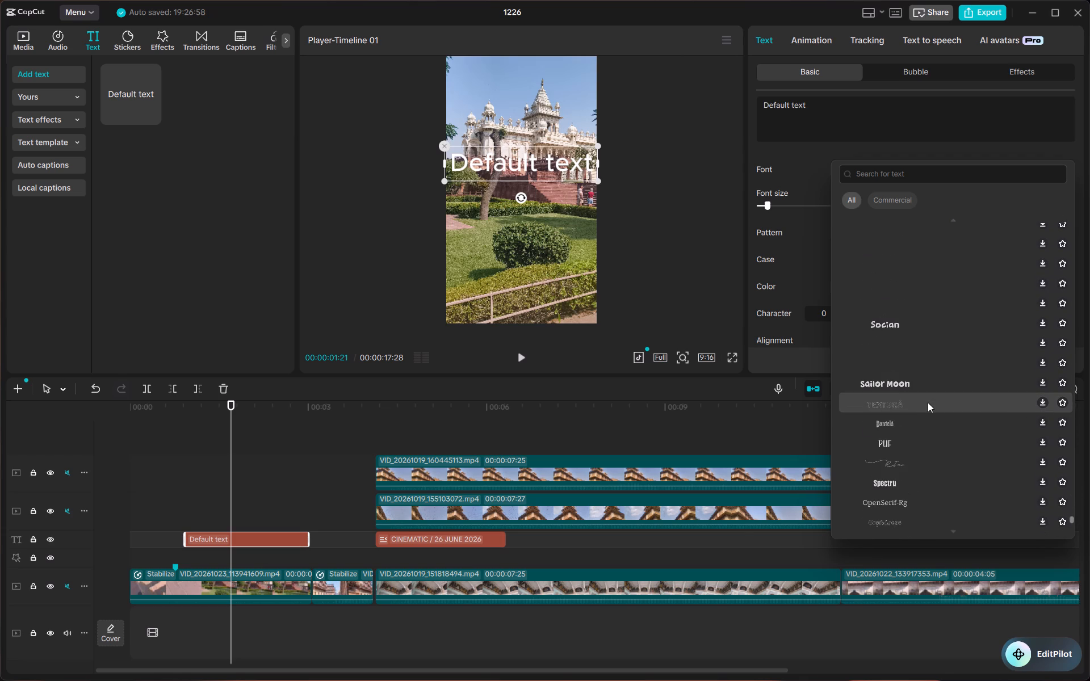
scroll(928, 402, "up", 3)
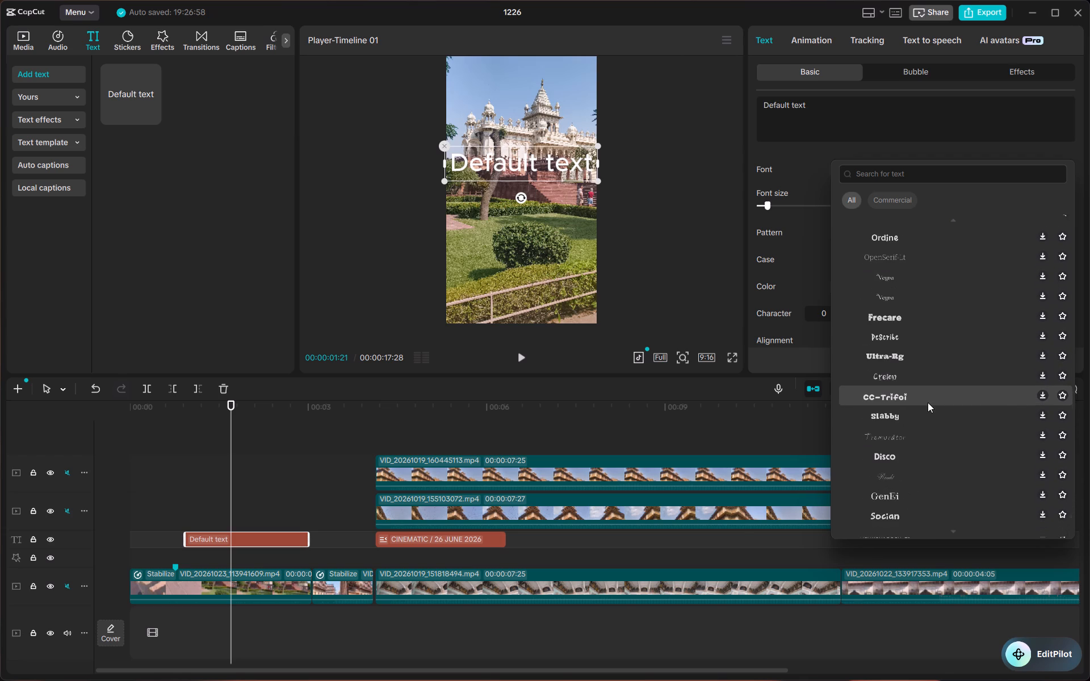
scroll(928, 402, "up", 11)
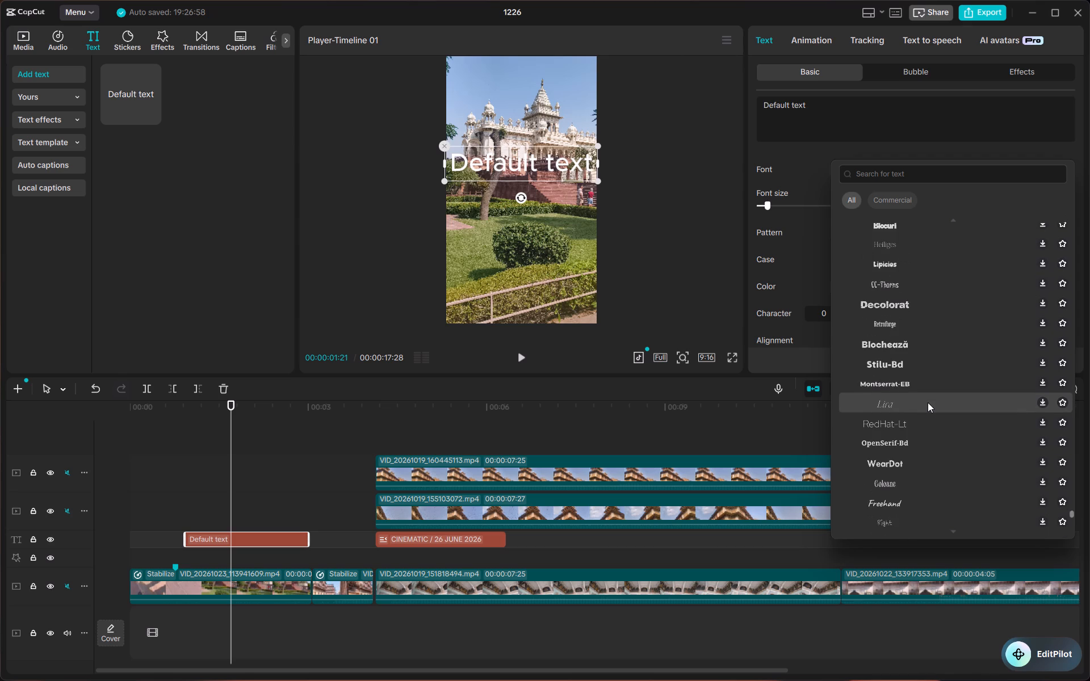
scroll(928, 402, "up", 7)
scroll(928, 402, "down", 2)
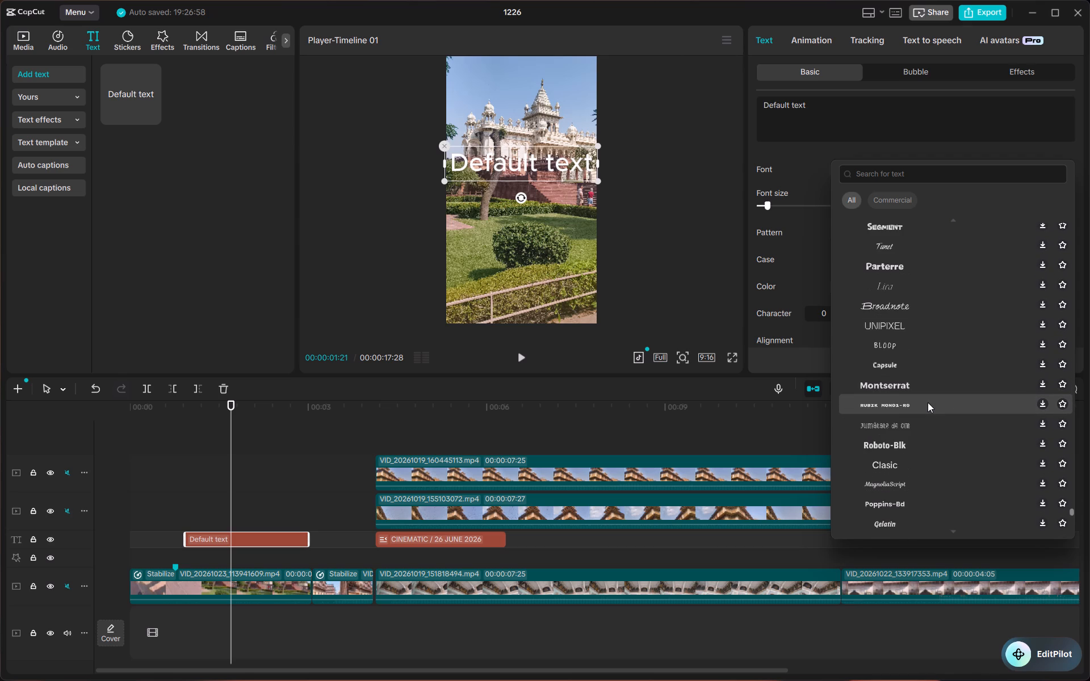
left_click(927, 383)
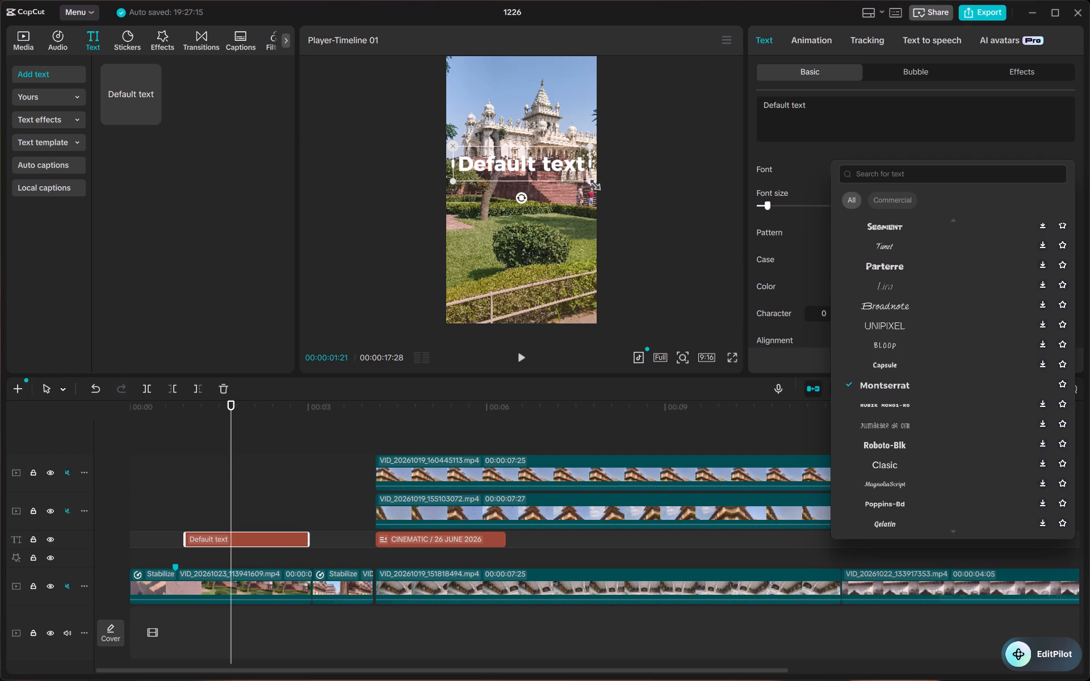
Scale the Default text down slightly in the video frame.
left_click_drag(588, 182, 582, 182)
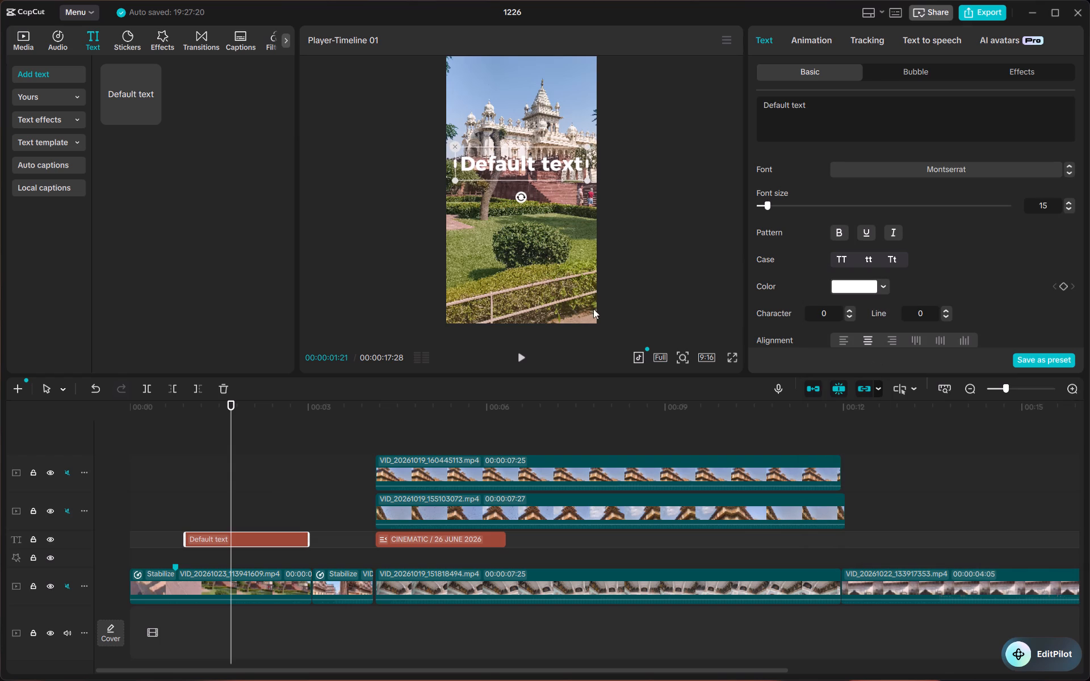
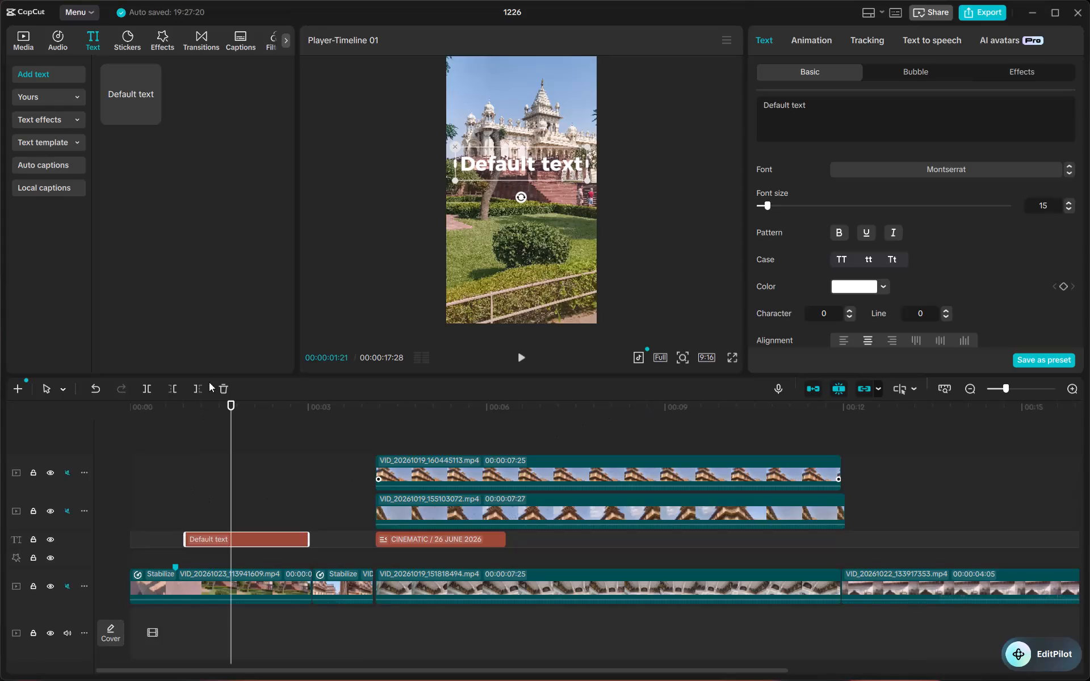
Extend the end of the Default text clip to the cut where the first video clip ends.
left_click_drag(232, 406, 130, 414)
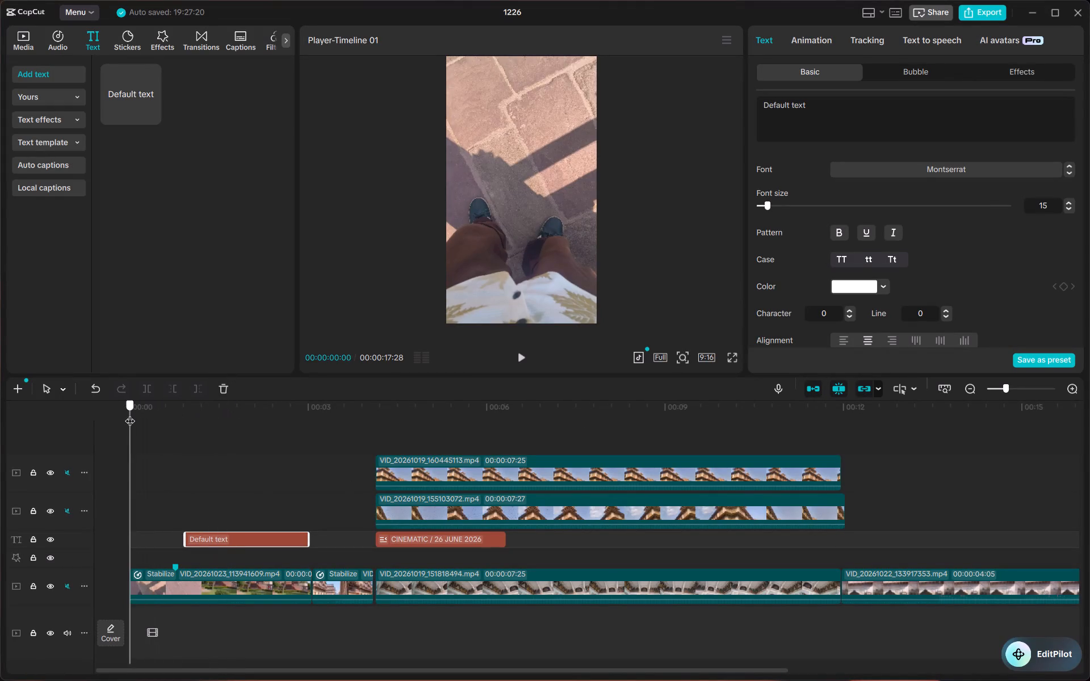
left_click_drag(130, 414, 305, 422)
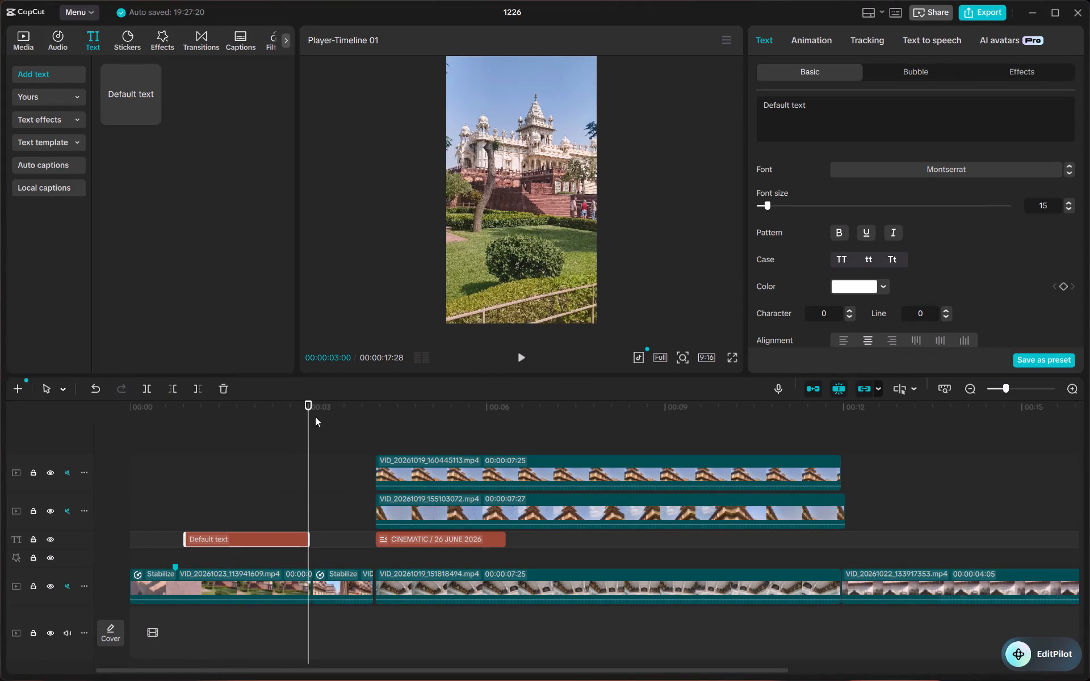
left_click(311, 539)
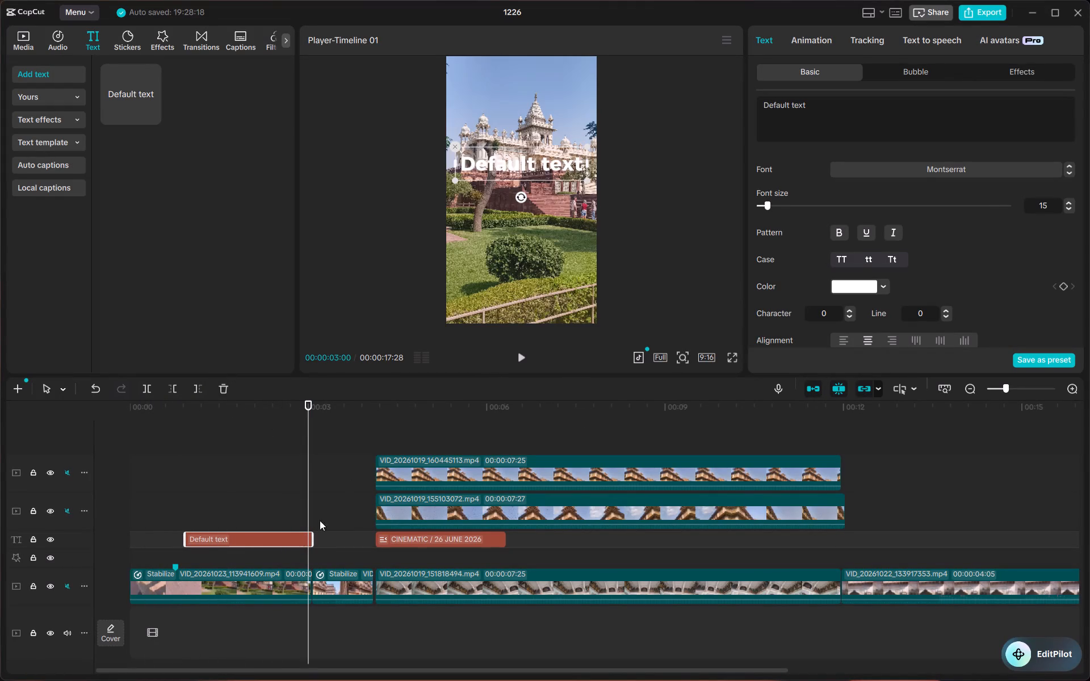
Play the opening clip from the start through the Default text to check its timing.
left_click_drag(307, 456, 140, 457)
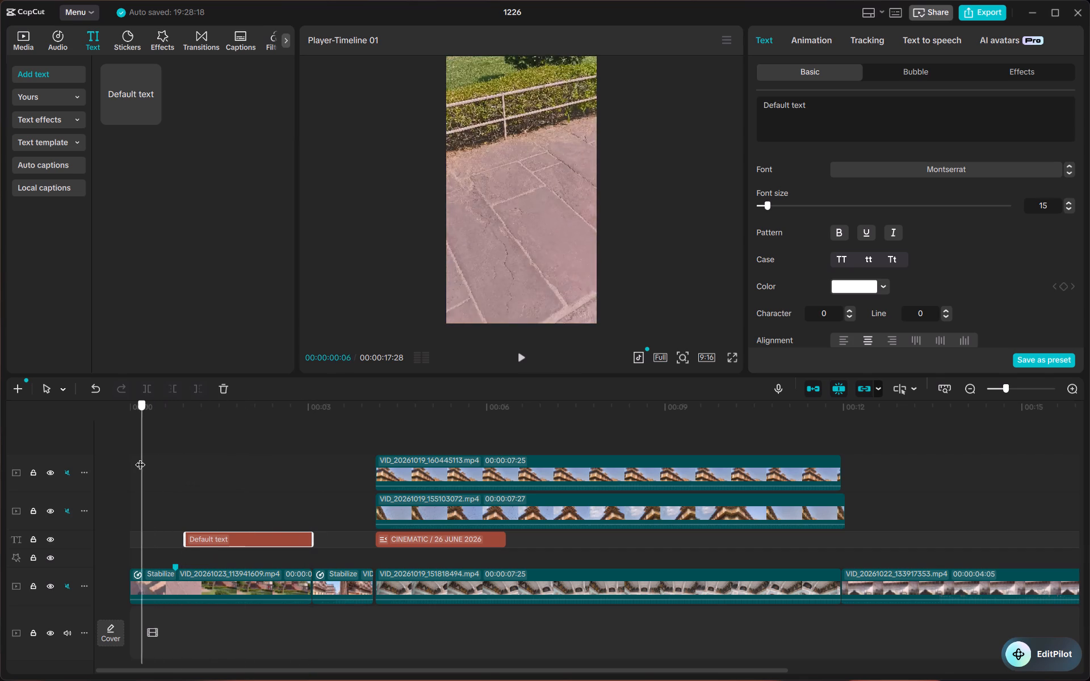
left_click_drag(140, 457, 119, 456)
key("space")
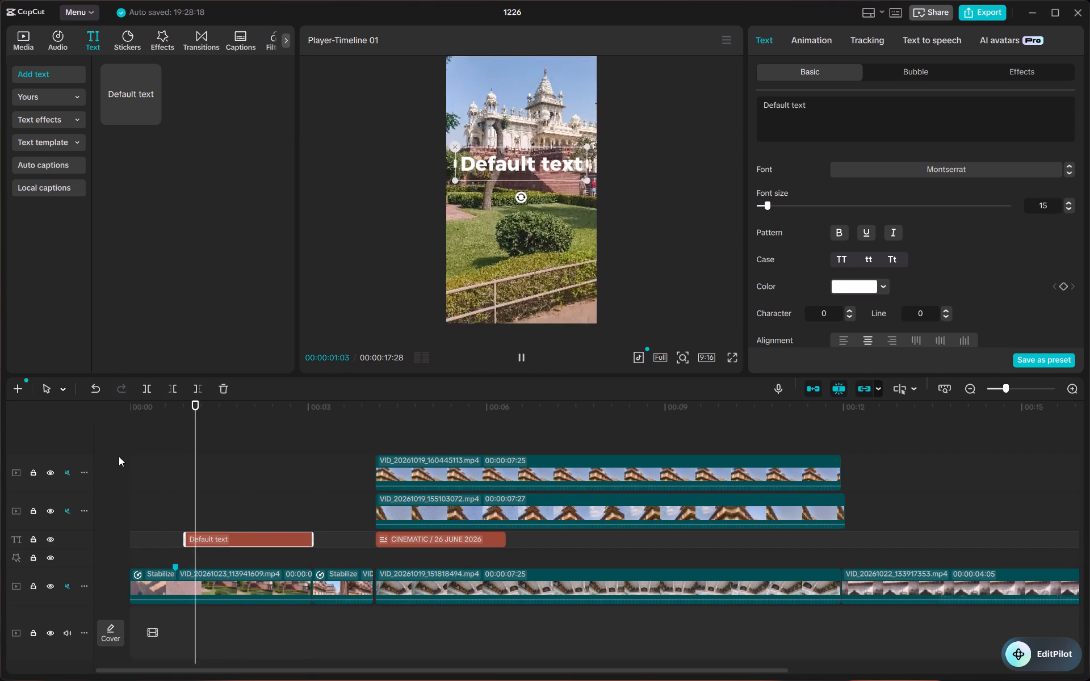
key("space")
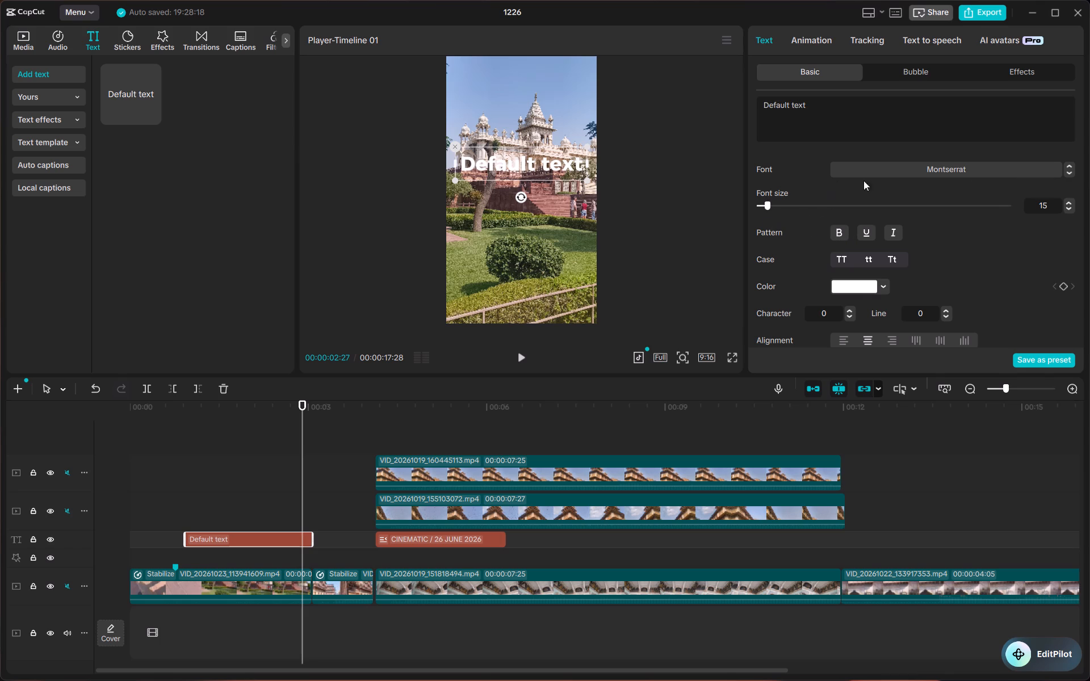
Change the Default text's colour to dark red A11A1A.
scroll(905, 304, "down", 1)
scroll(907, 291, "up", 3)
scroll(907, 291, "down", 2)
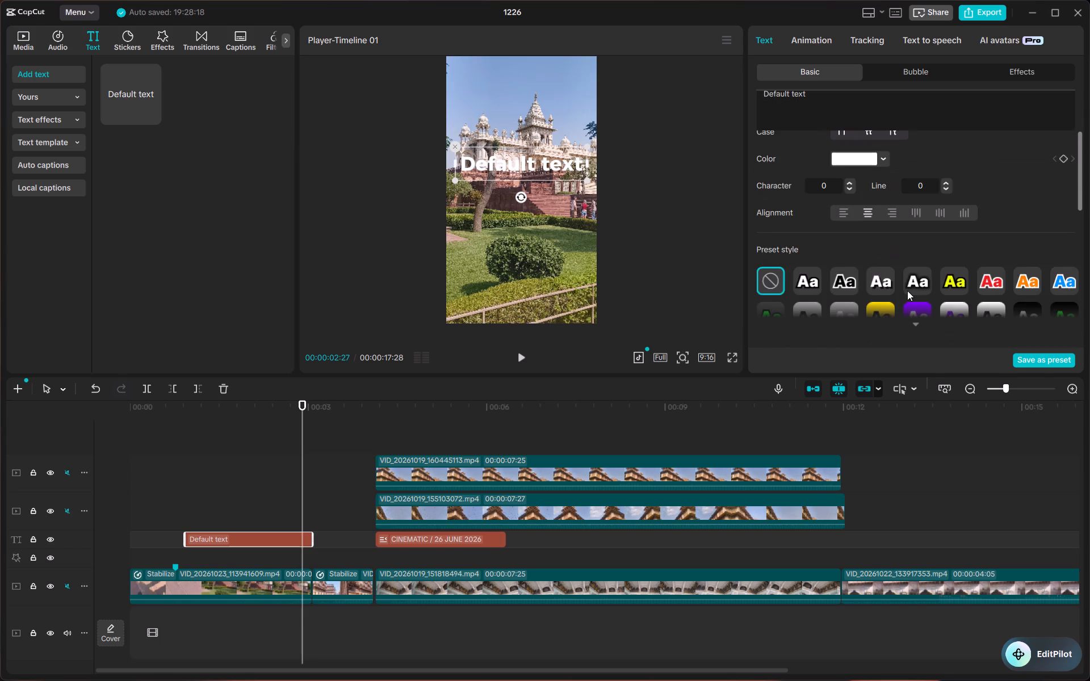
scroll(904, 274, "up", 1)
scroll(863, 236, "down", 1)
scroll(863, 236, "up", 1)
left_click(878, 223)
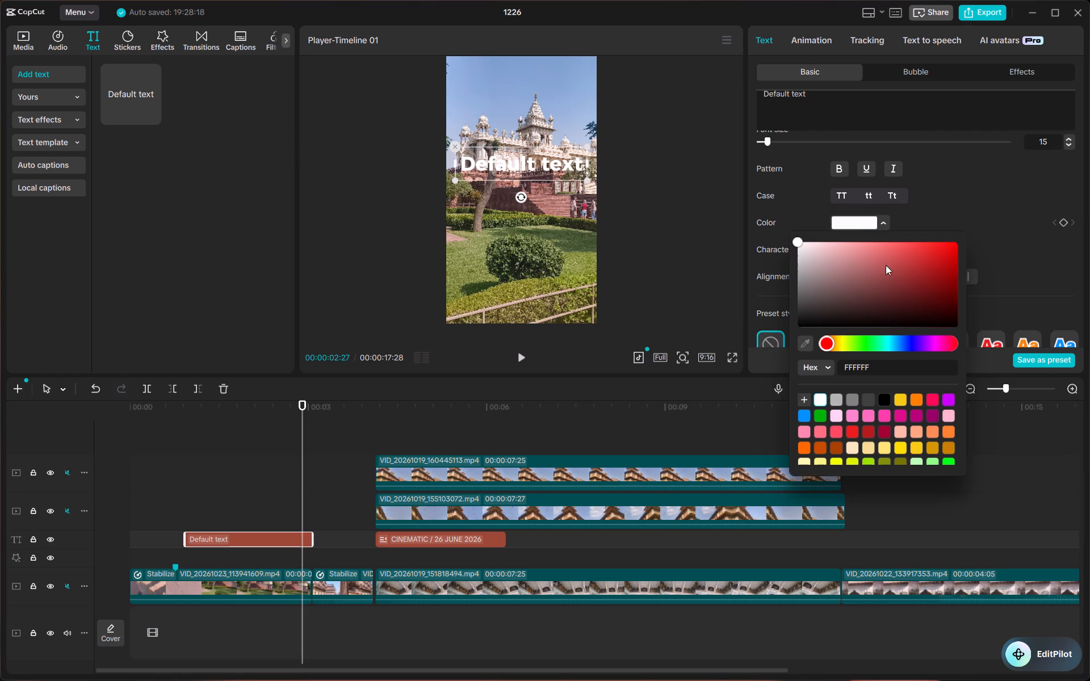
left_click_drag(801, 242, 940, 281)
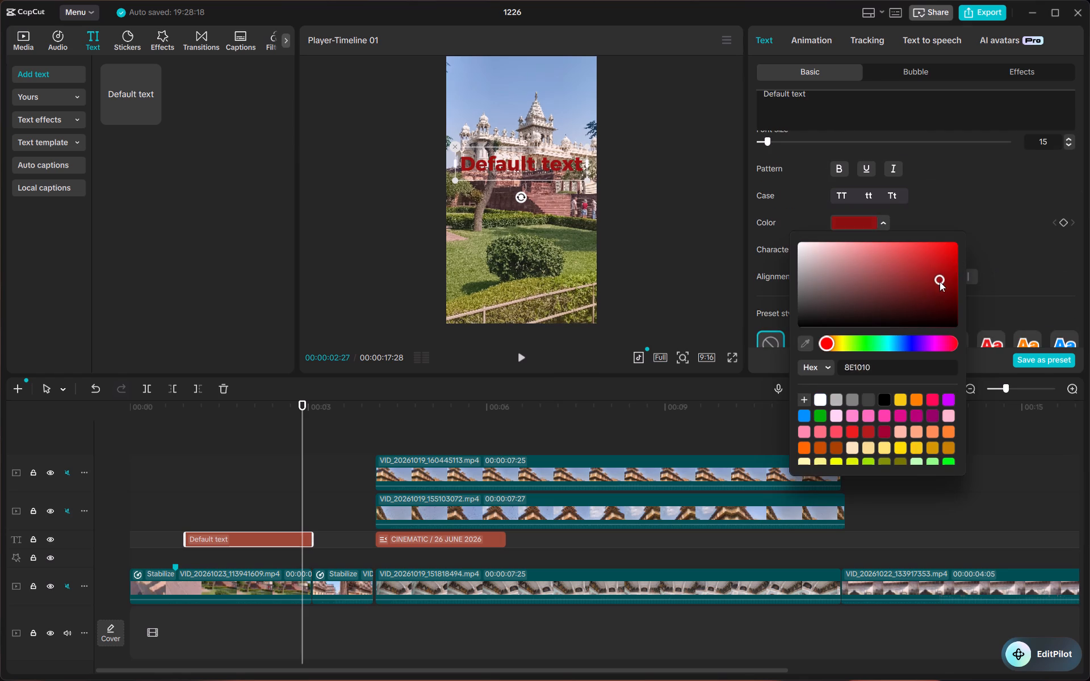
left_click_drag(940, 281, 953, 291)
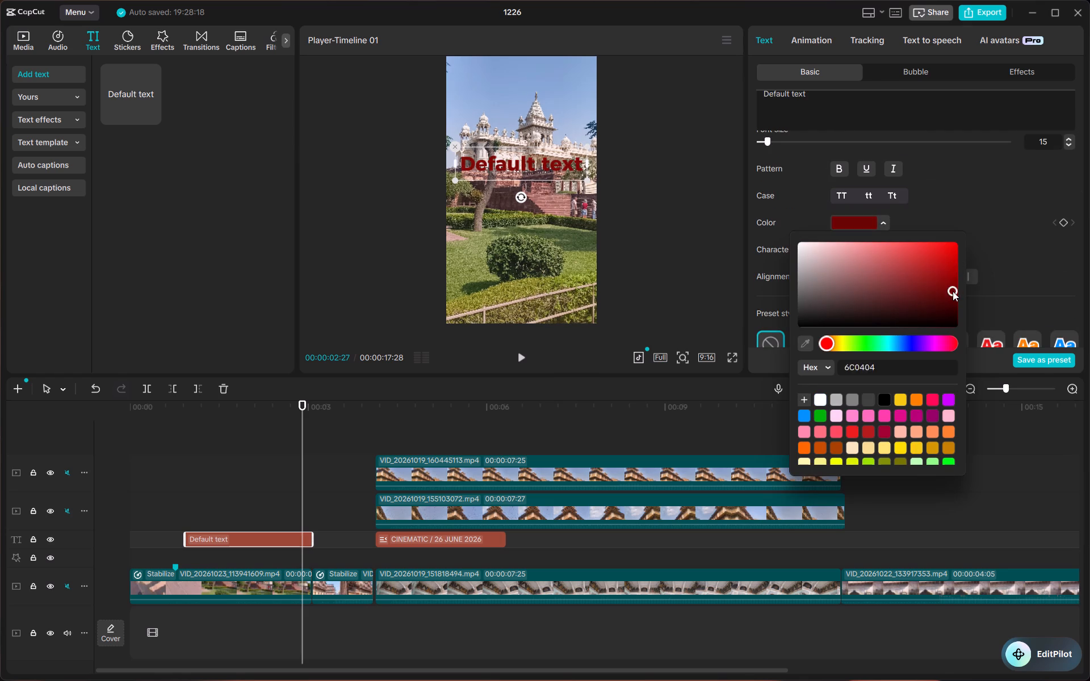
left_click_drag(953, 291, 933, 260)
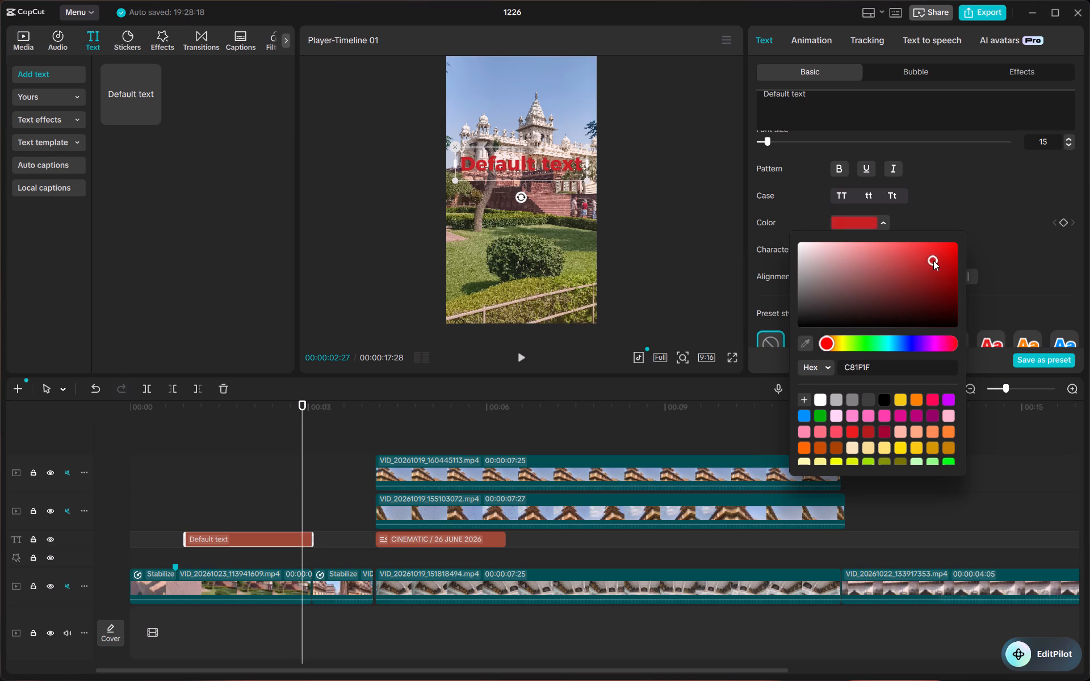
left_click_drag(933, 260, 934, 274)
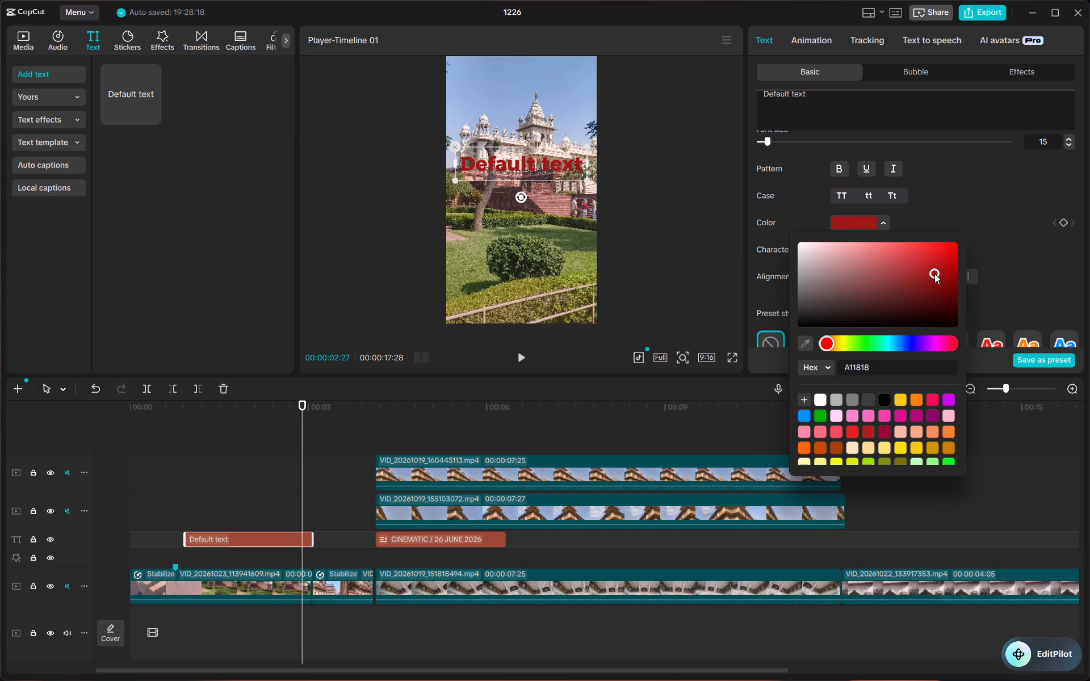
left_click_drag(934, 274, 932, 274)
left_click(656, 285)
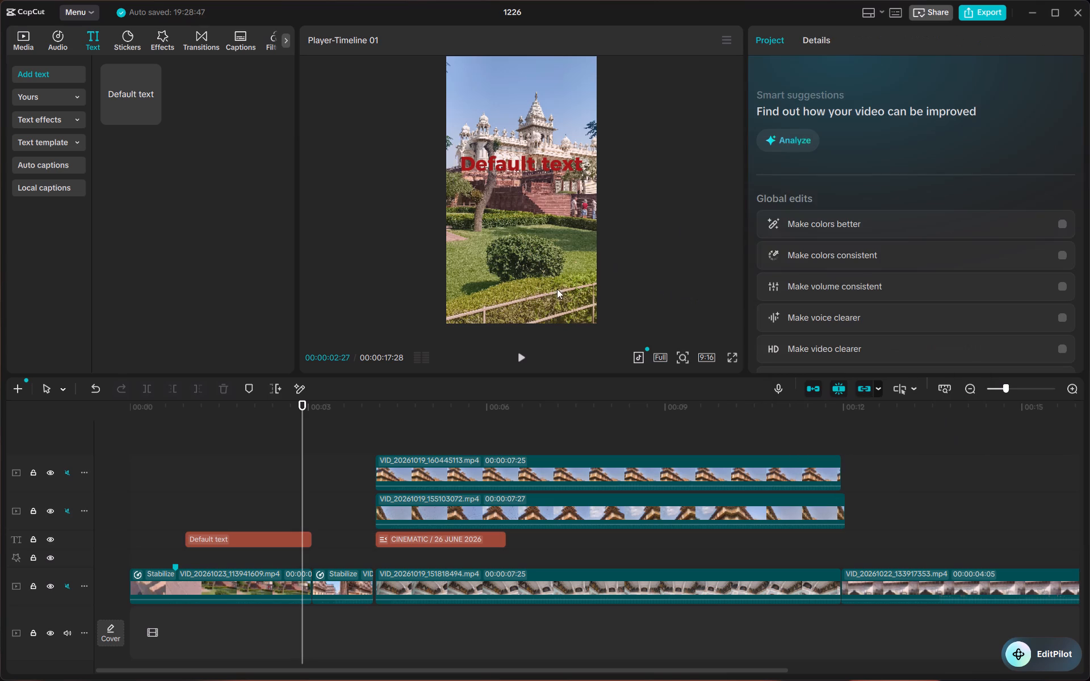
Scrub back and forth through the opening clip to examine the red Default text against the footage.
left_click_drag(303, 404, 185, 418)
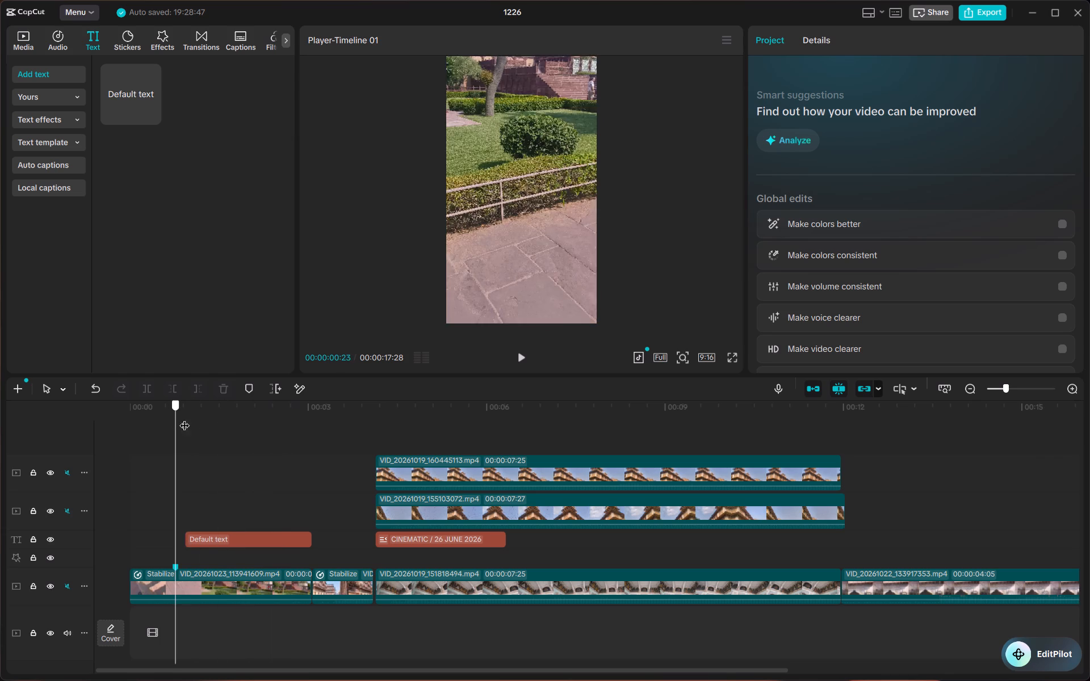
left_click_drag(185, 418, 270, 429)
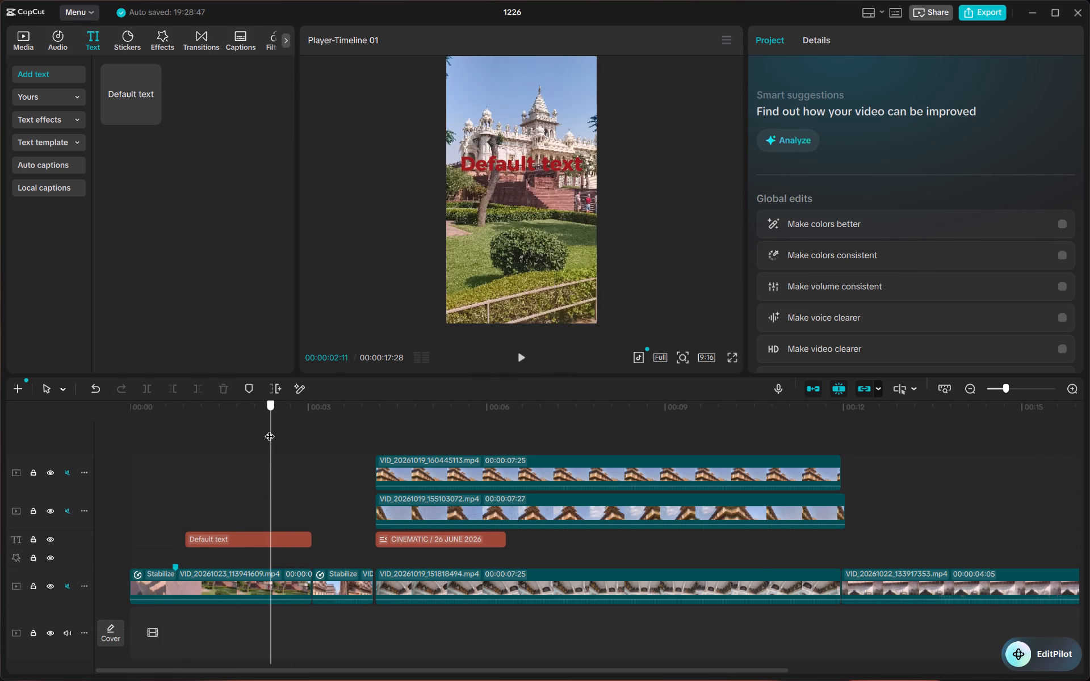
left_click_drag(270, 429, 257, 428)
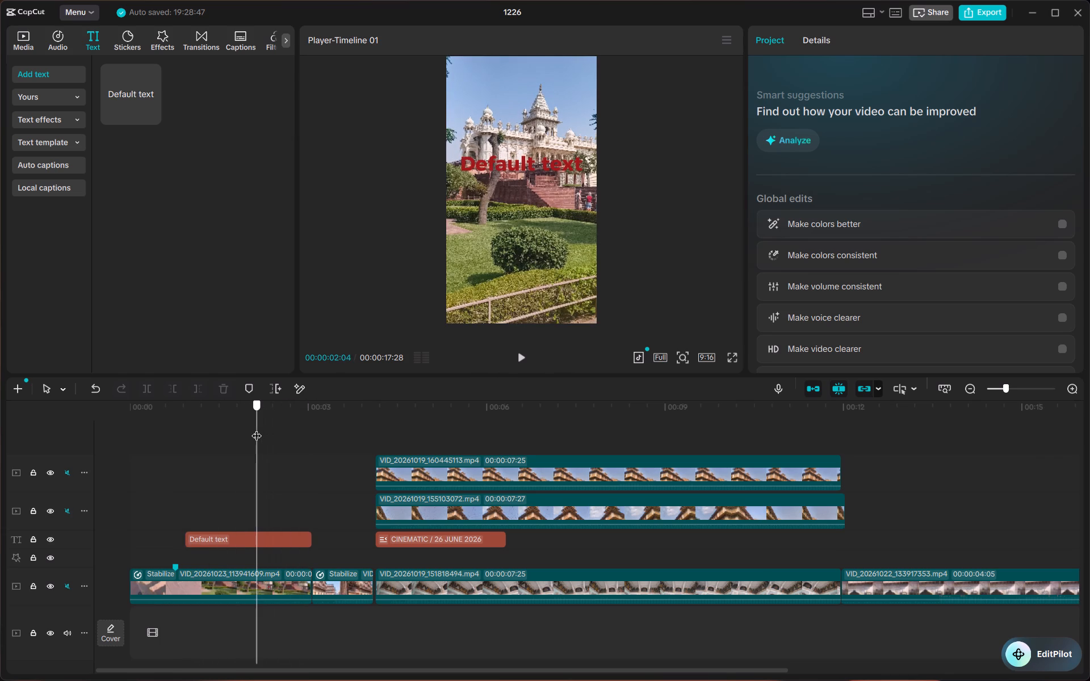
left_click_drag(257, 428, 258, 426)
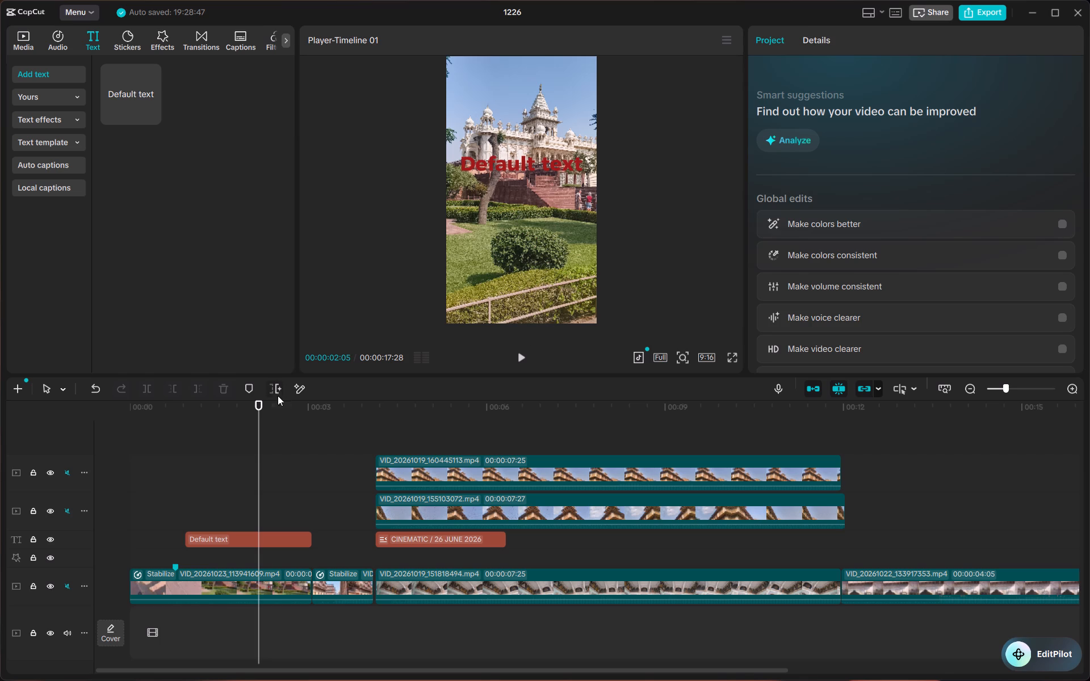
left_click_drag(263, 412, 215, 417)
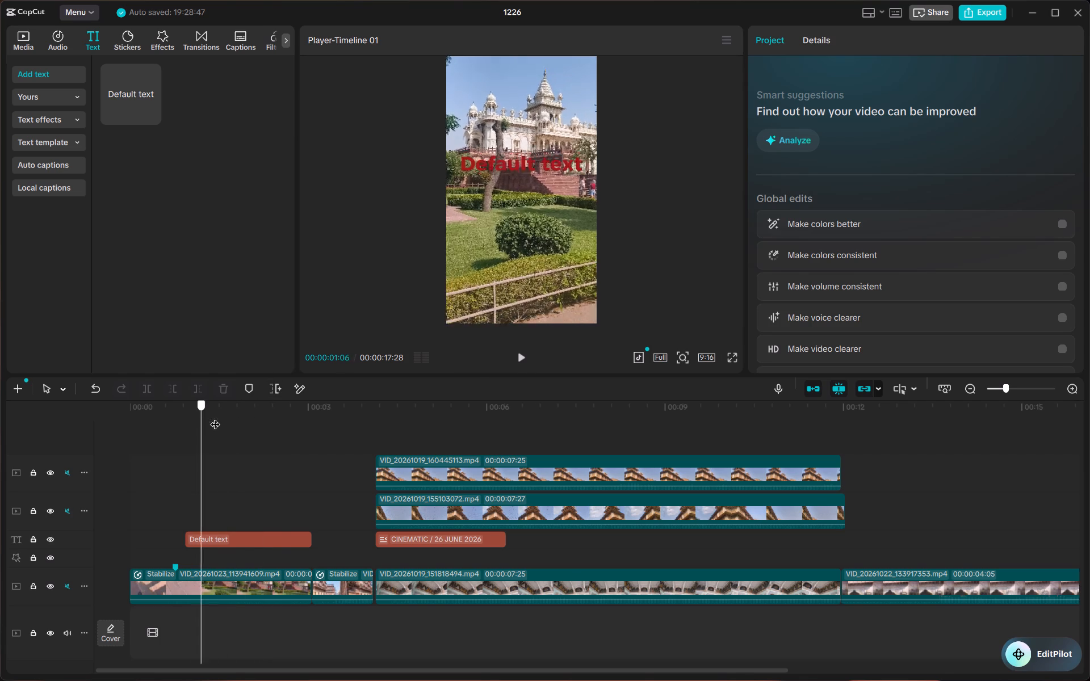
left_click_drag(215, 417, 312, 429)
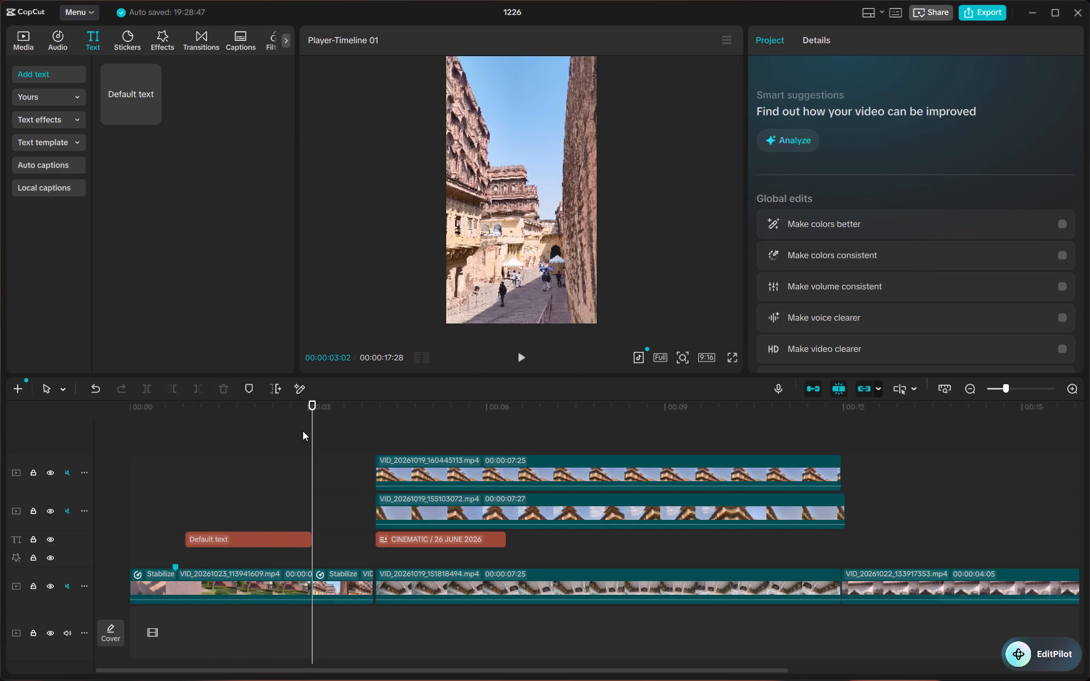
left_click_drag(307, 430, 201, 427)
left_click_drag(315, 404, 203, 404)
Play the opening from the start in full screen until past the Default text, returning to the editor.
left_click(738, 360)
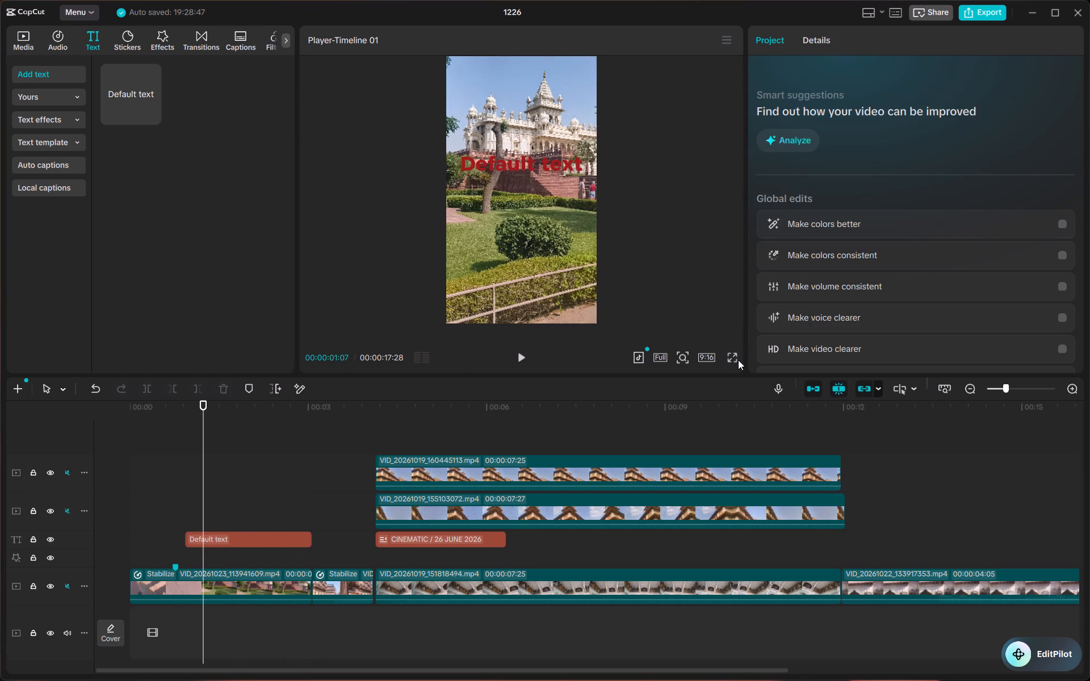
left_click(730, 358)
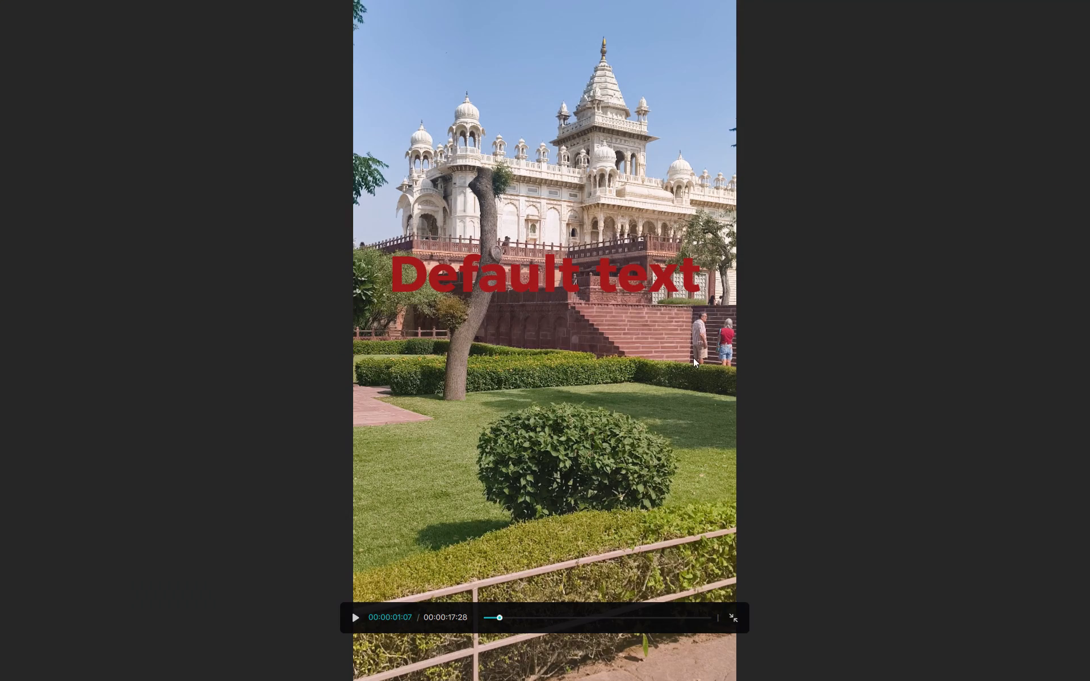
left_click_drag(499, 616, 407, 623)
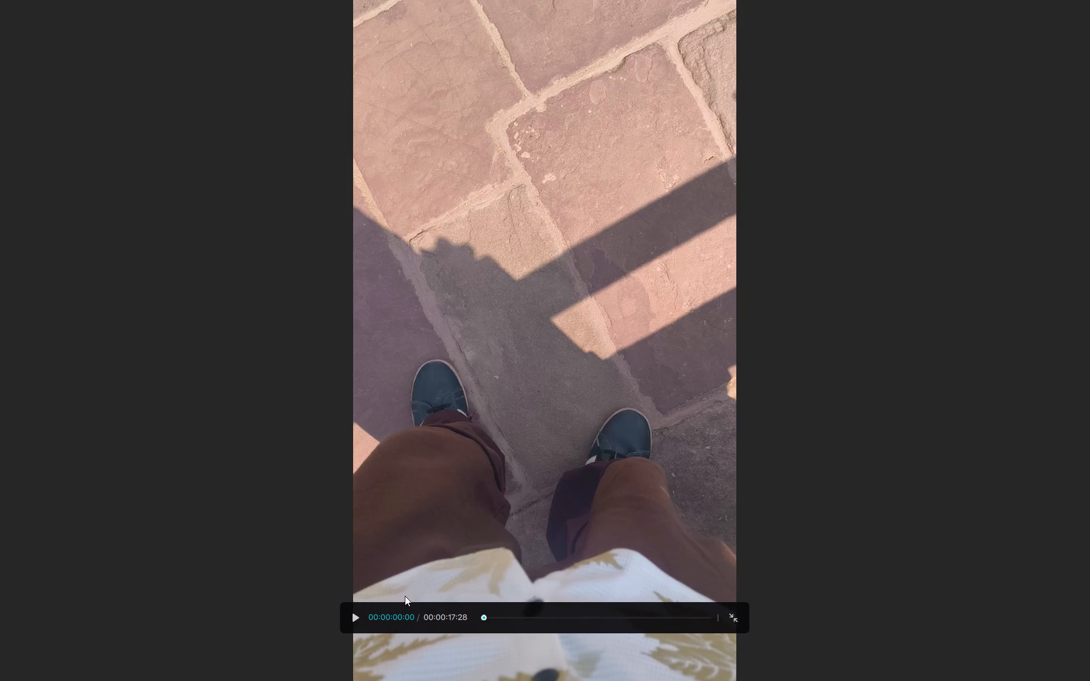
key("space")
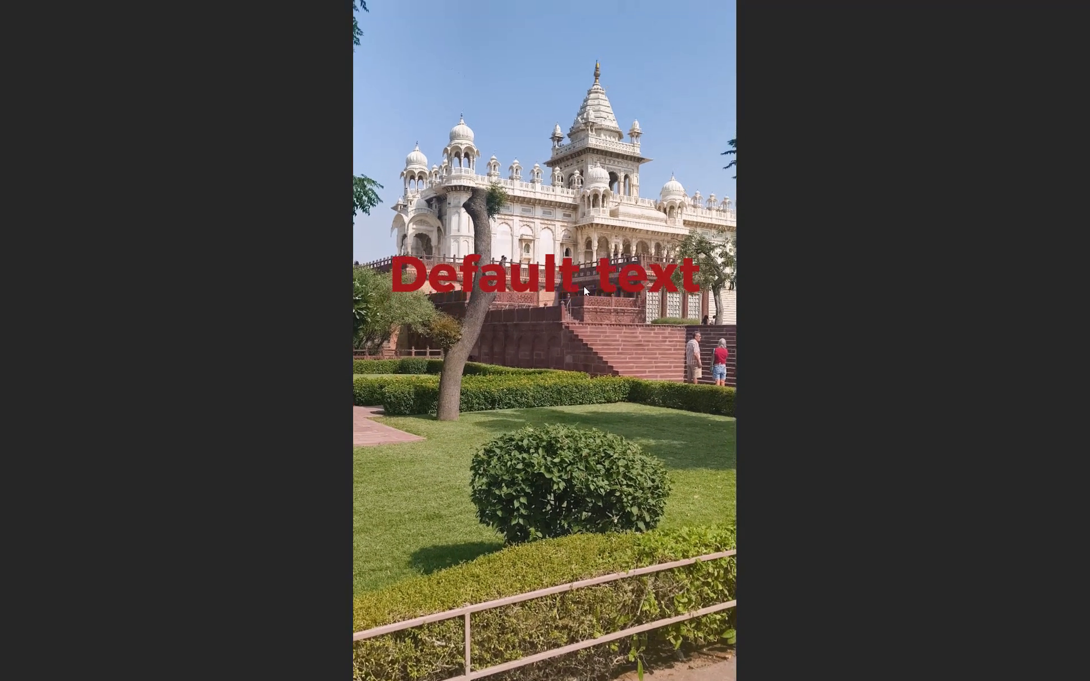
key("Escape")
key("space")
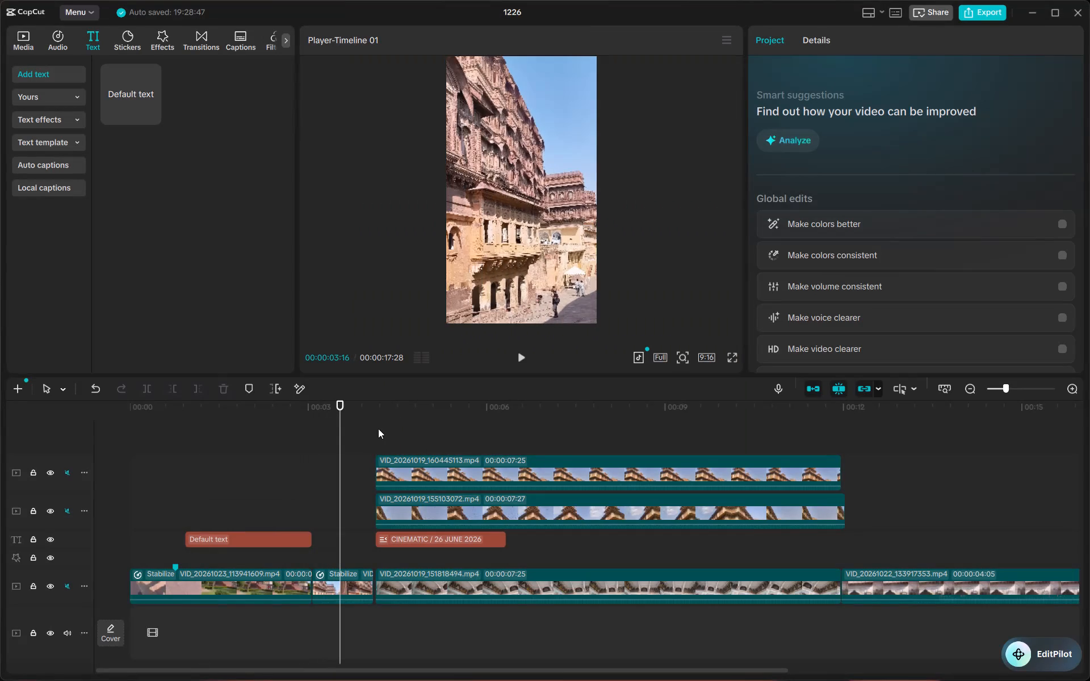
Reselect the Default text clip and examine its text settings and its look across the opening clip.
left_click_drag(340, 445, 237, 444)
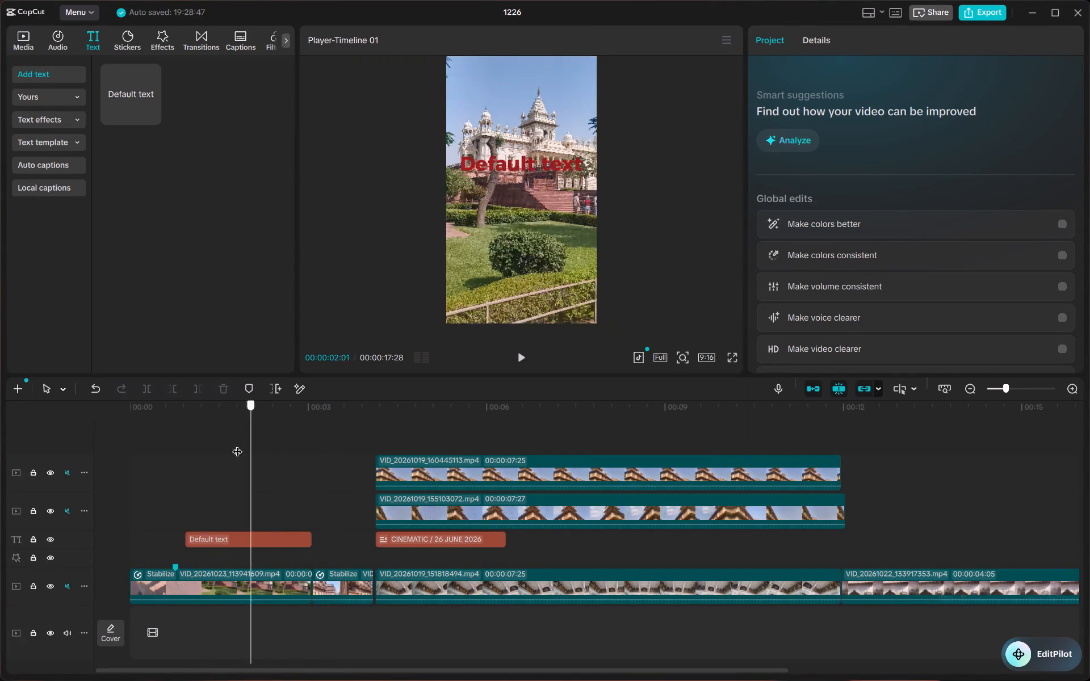
left_click_drag(237, 444, 220, 444)
left_click(271, 536)
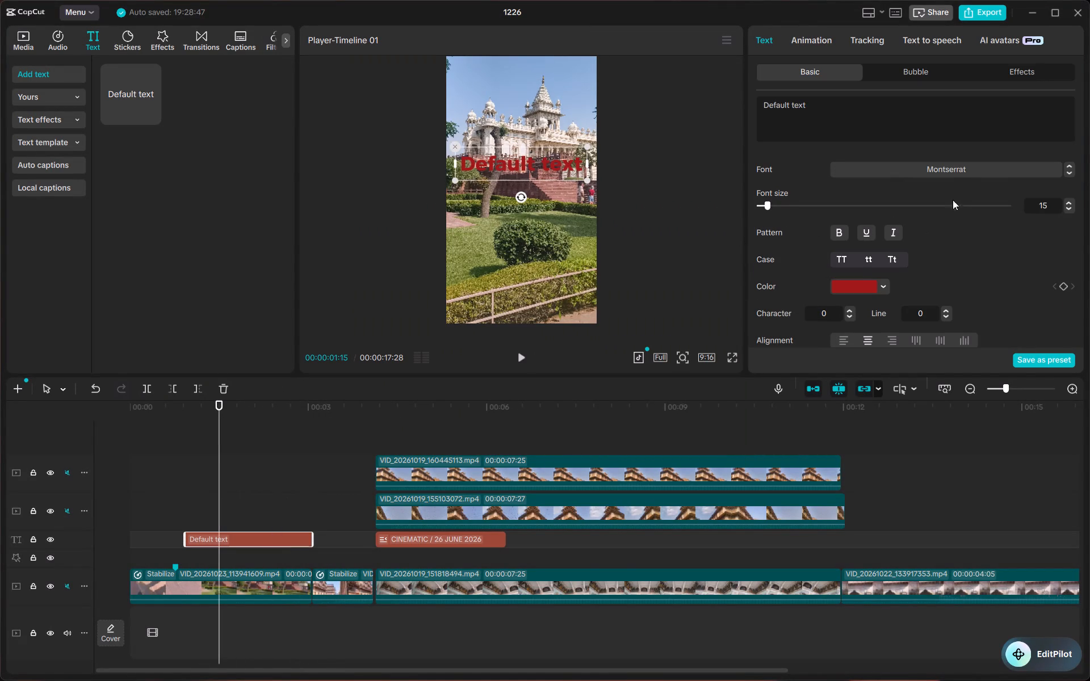
scroll(858, 269, "down", 3)
scroll(858, 269, "up", 5)
left_click_drag(222, 443, 165, 444)
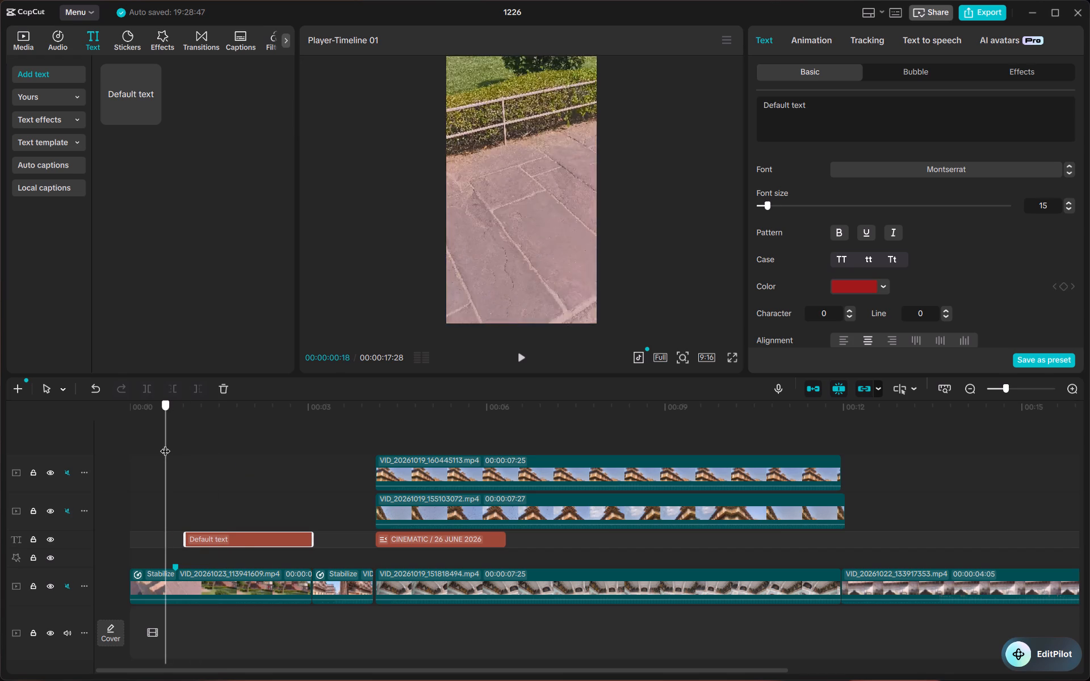
left_click_drag(165, 444, 309, 474)
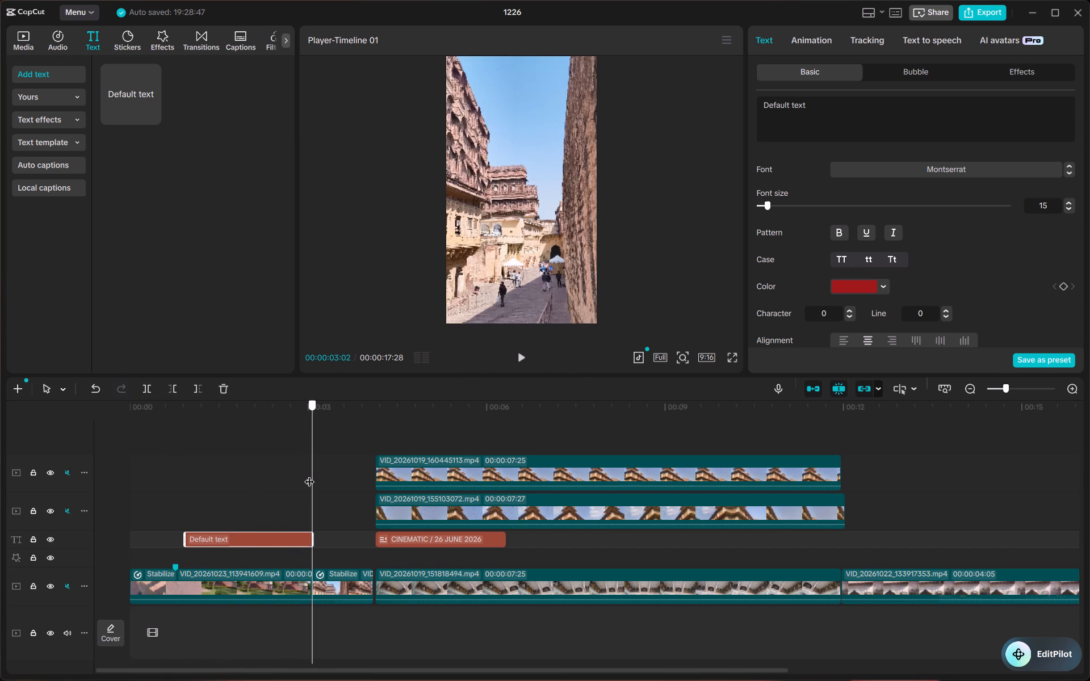
left_click_drag(309, 474, 251, 477)
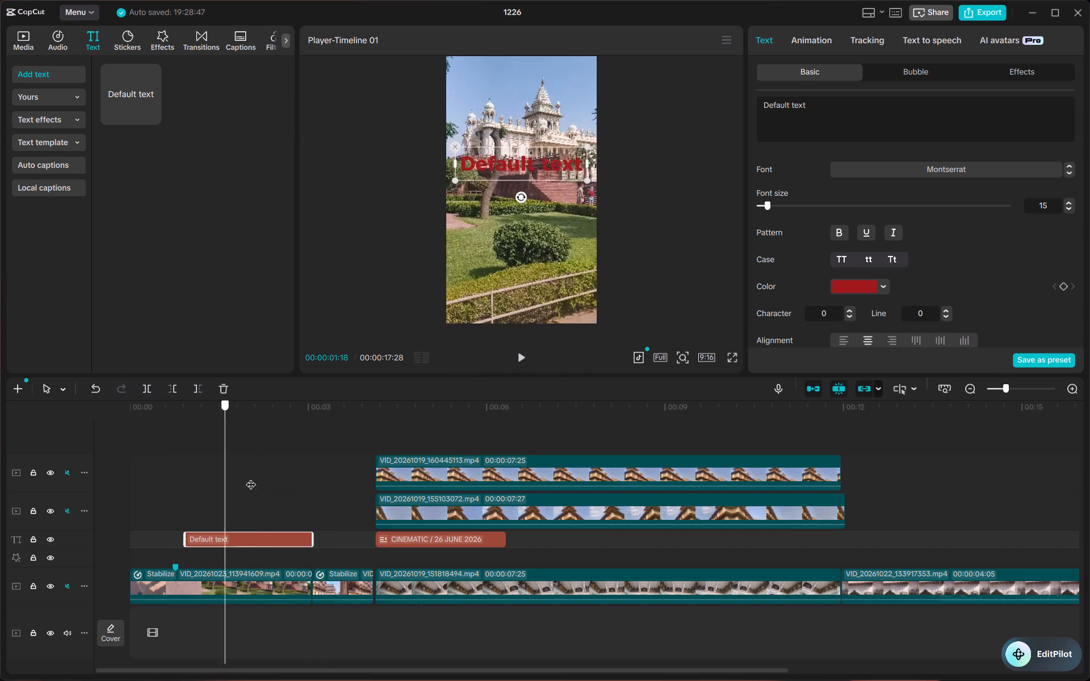
left_click_drag(251, 477, 222, 478)
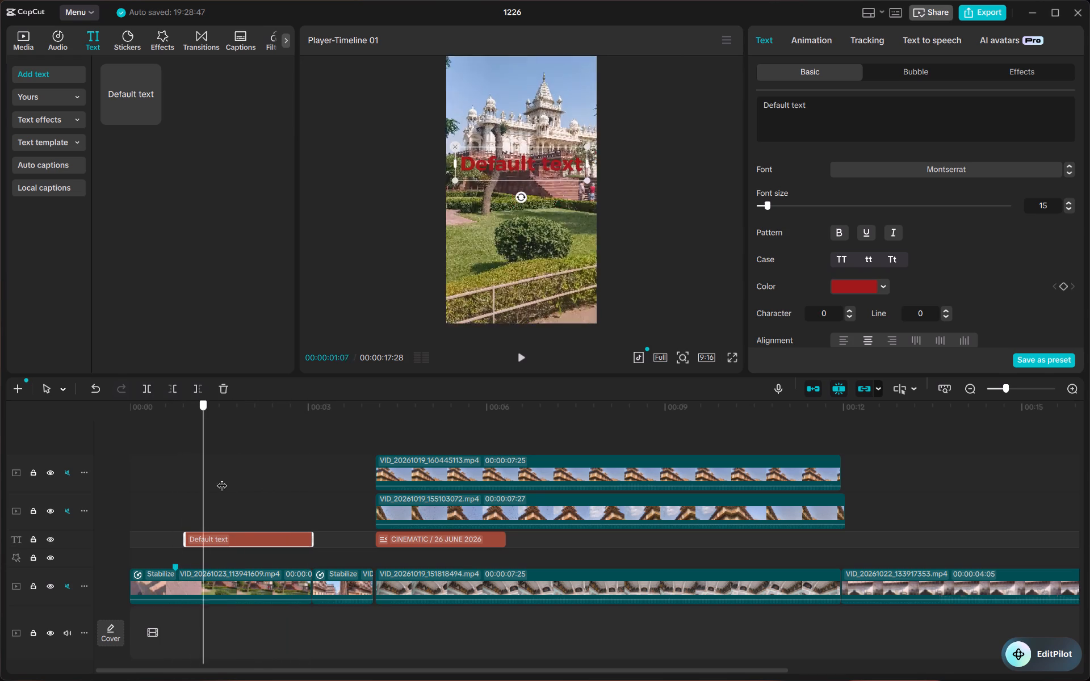
left_click_drag(222, 478, 243, 481)
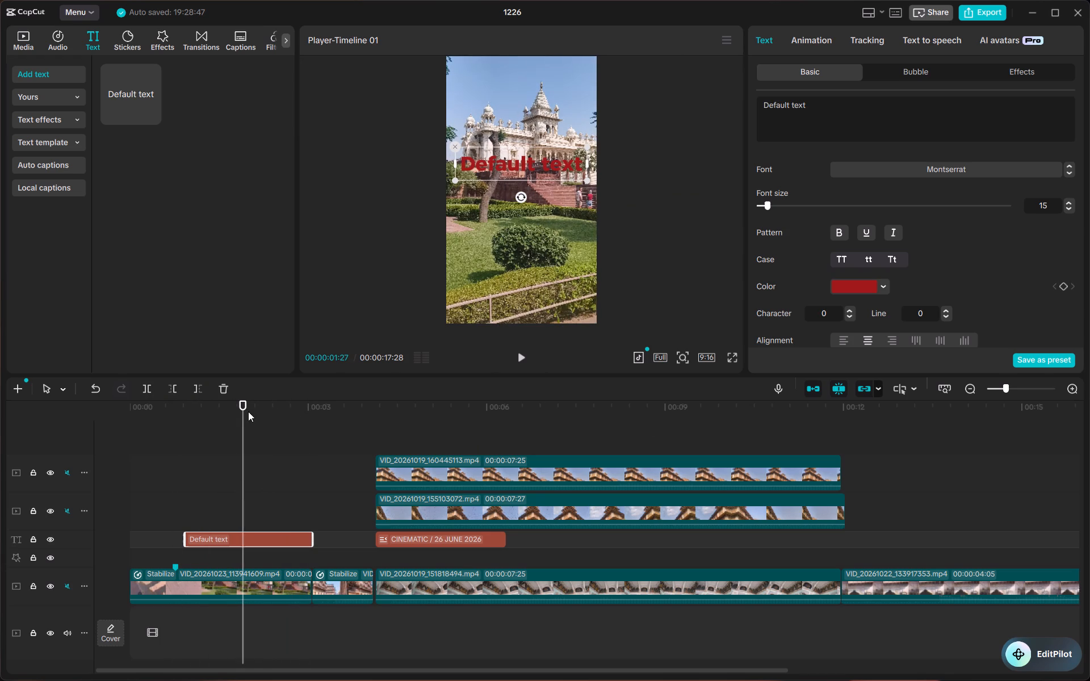
Scrub the opening clip, look through the Default text's basic style options, and open its text effects.
left_click_drag(253, 416, 274, 427)
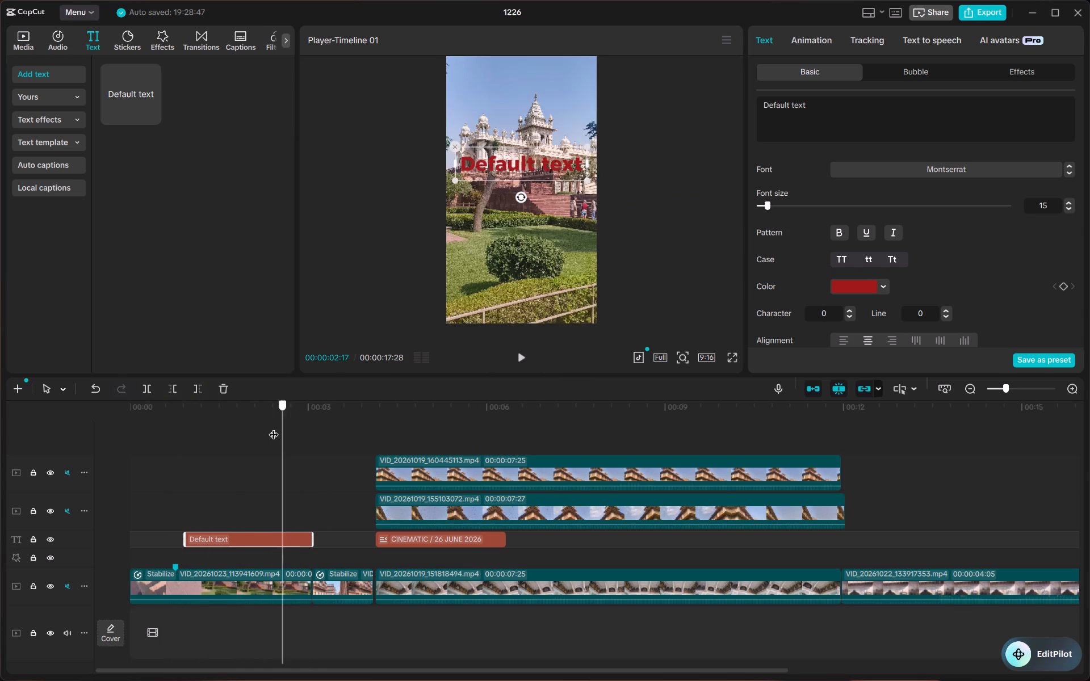
left_click_drag(274, 427, 272, 427)
scroll(911, 218, "down", 4)
scroll(911, 218, "up", 1)
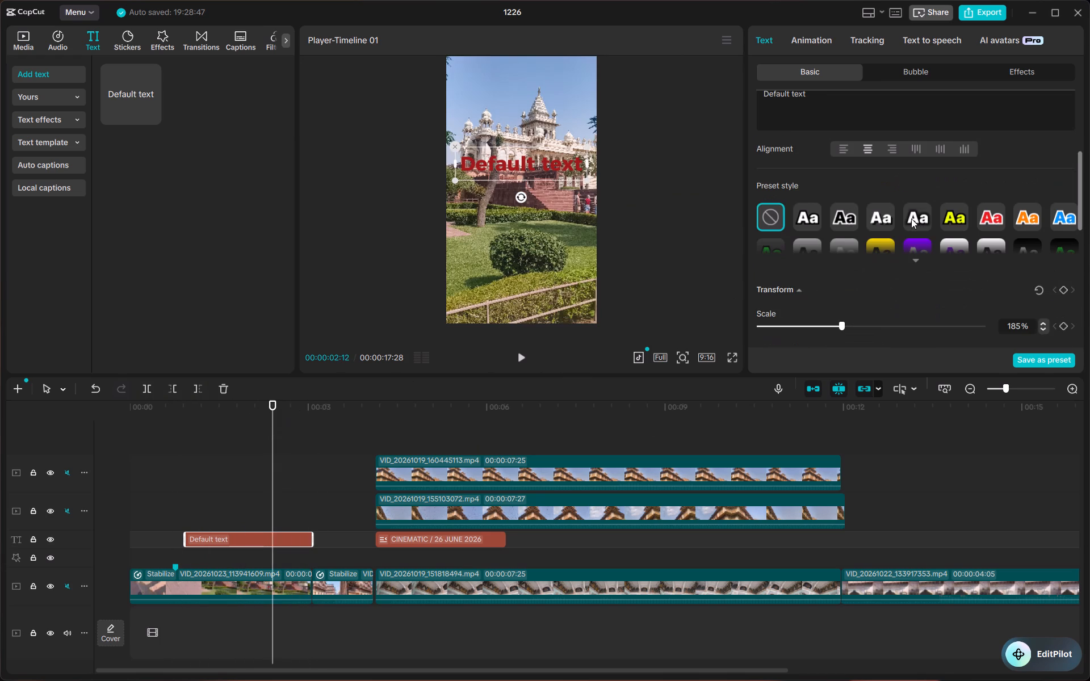
left_click(1022, 67)
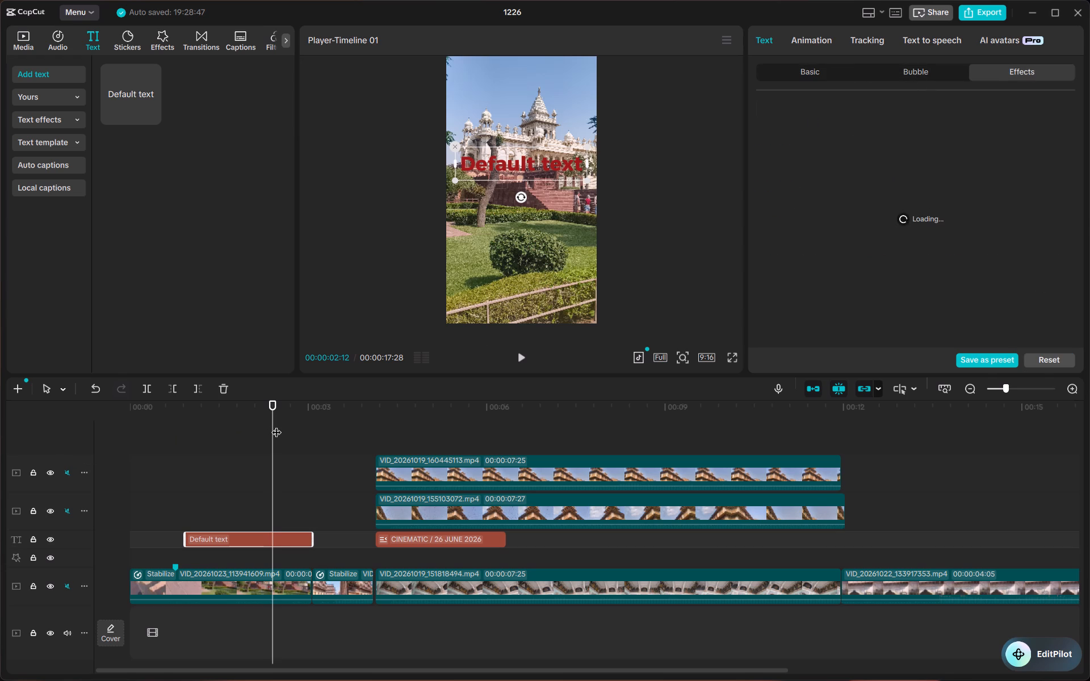
Play the timeline through the stacked three-clip section and the CINEMATIC title to the end to review the edit.
left_click_drag(276, 425, 70, 427)
key("space")
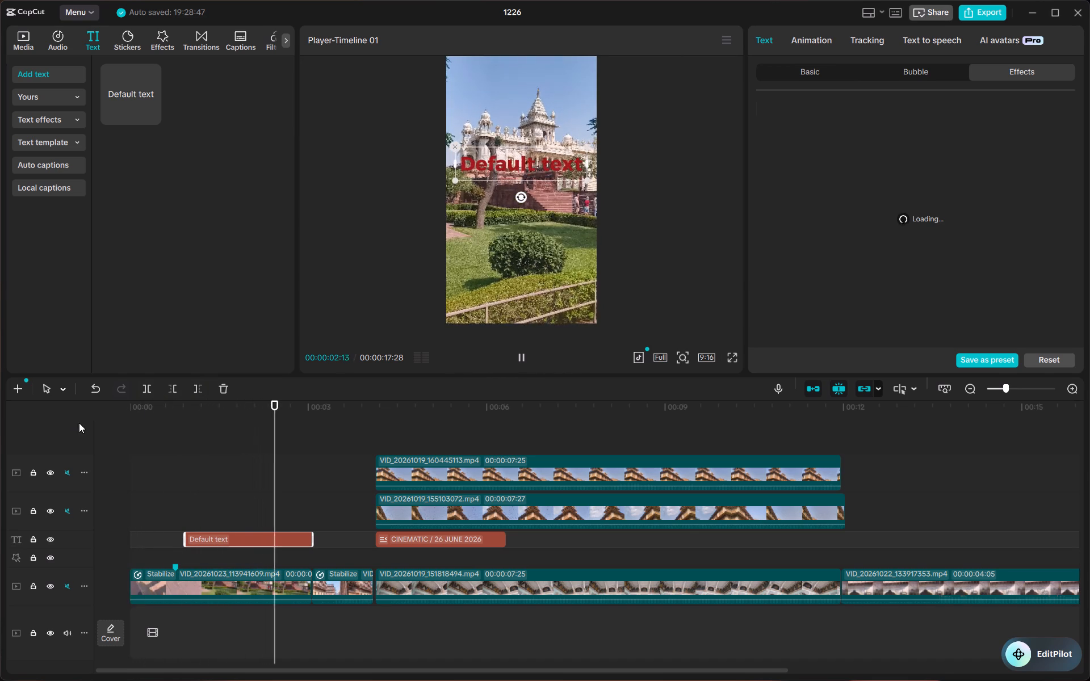
key("space")
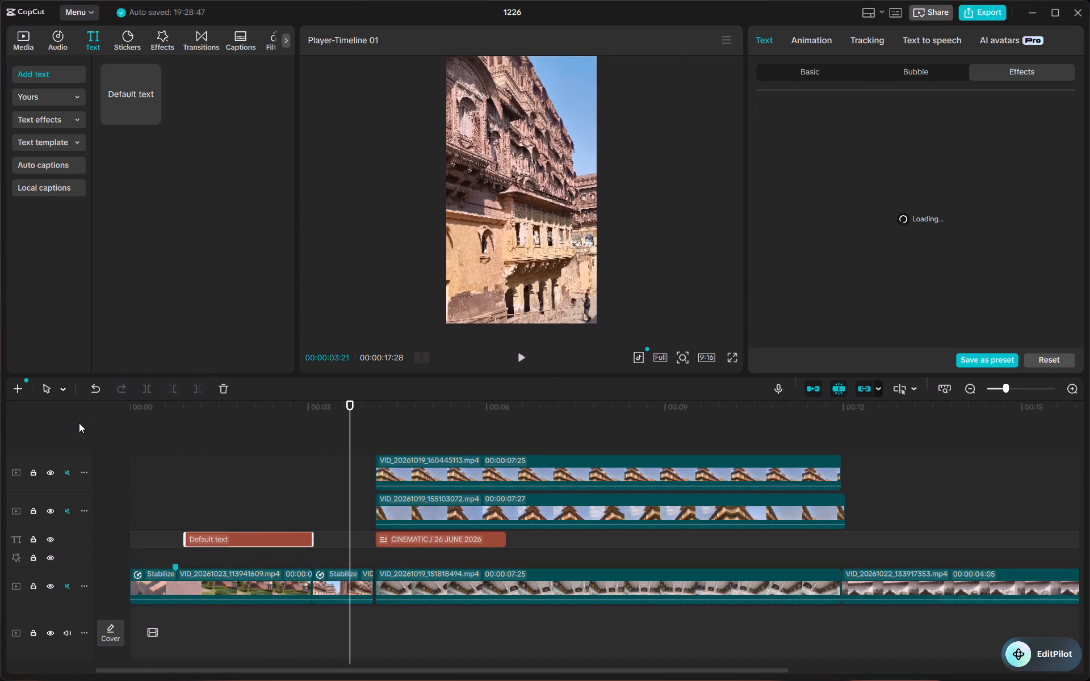
key("space")
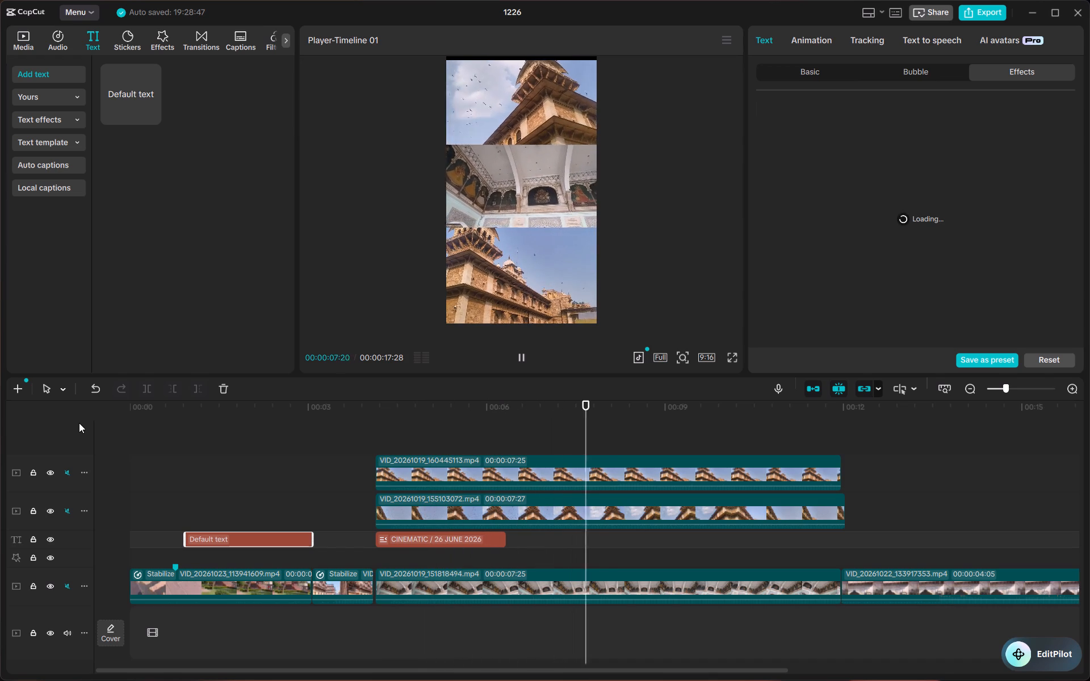
key("space")
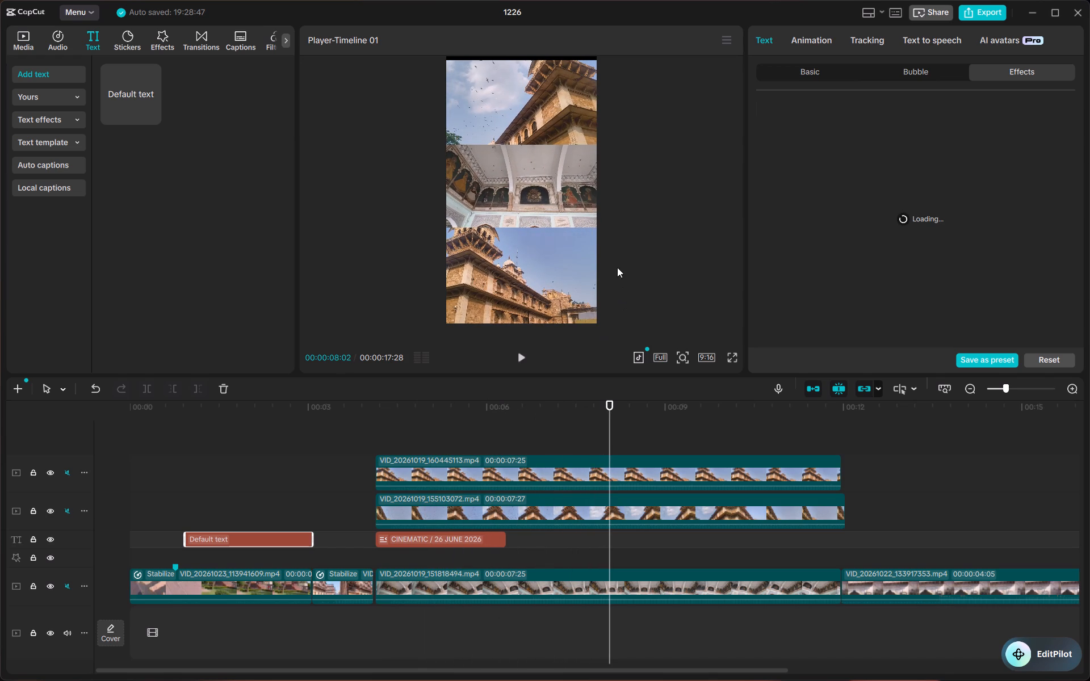
left_click_drag(607, 437, 372, 441)
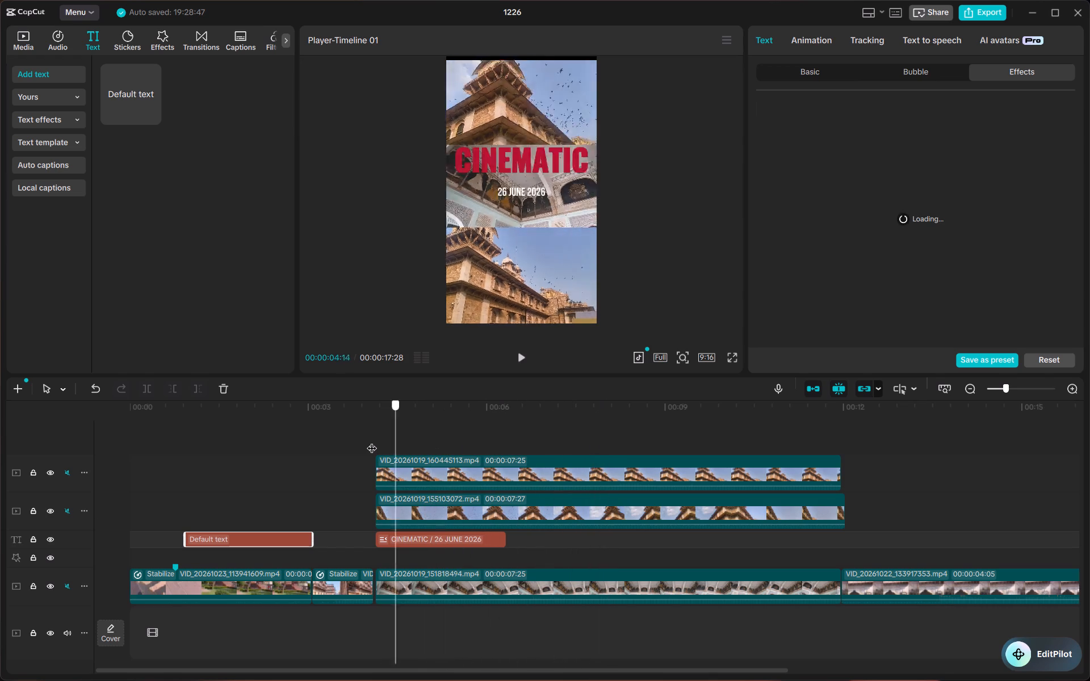
left_click_drag(372, 441, 367, 441)
key("space")
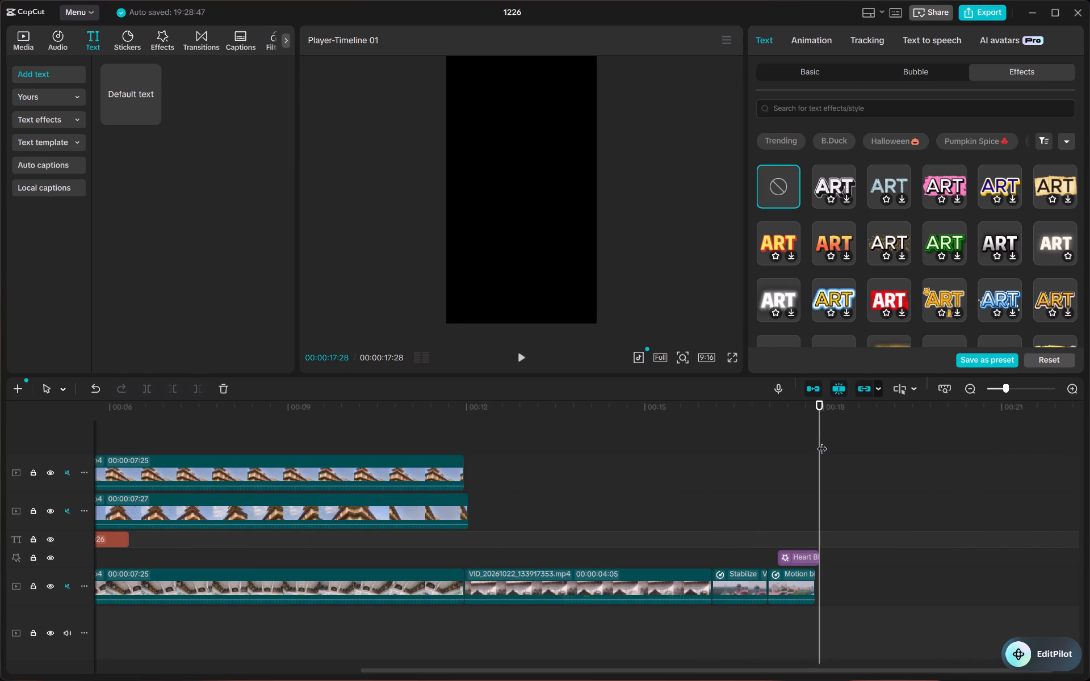
Replay the opening from the start and pause at 00:00:02:24 while the Default text is on screen.
left_click_drag(822, 442, 53, 447)
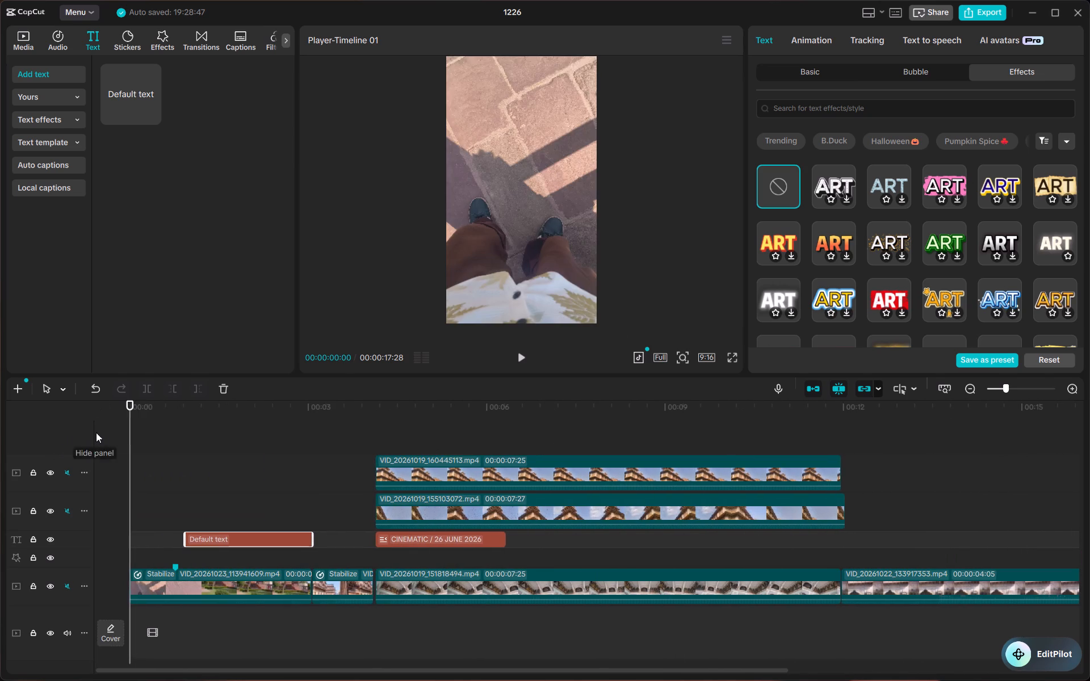
key("space")
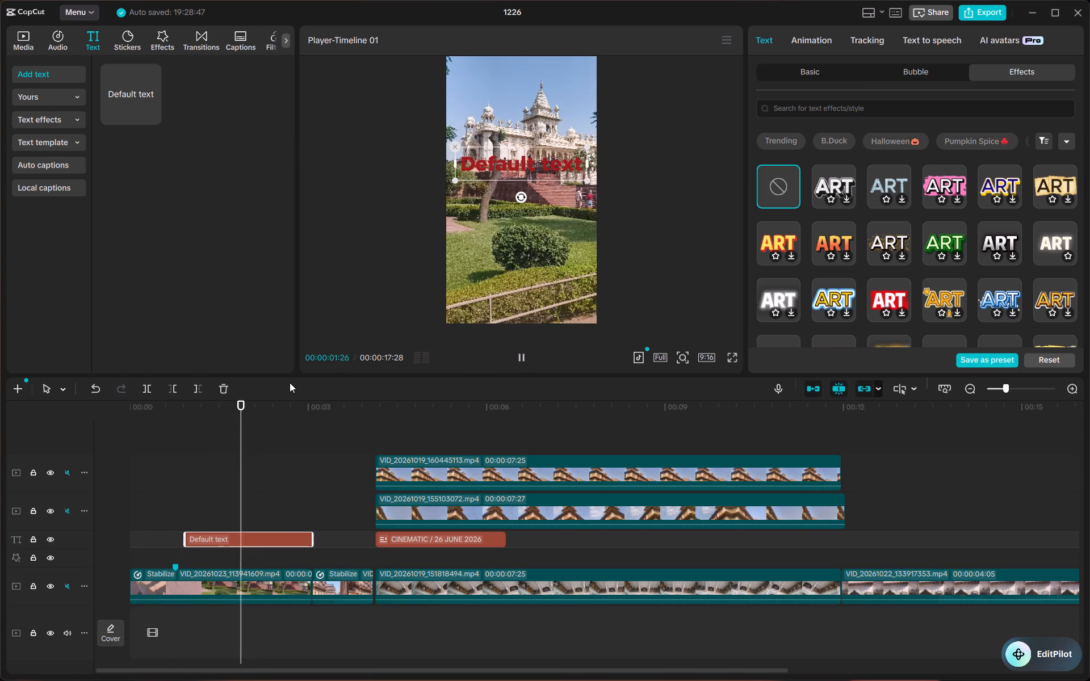
key("space")
key("space")
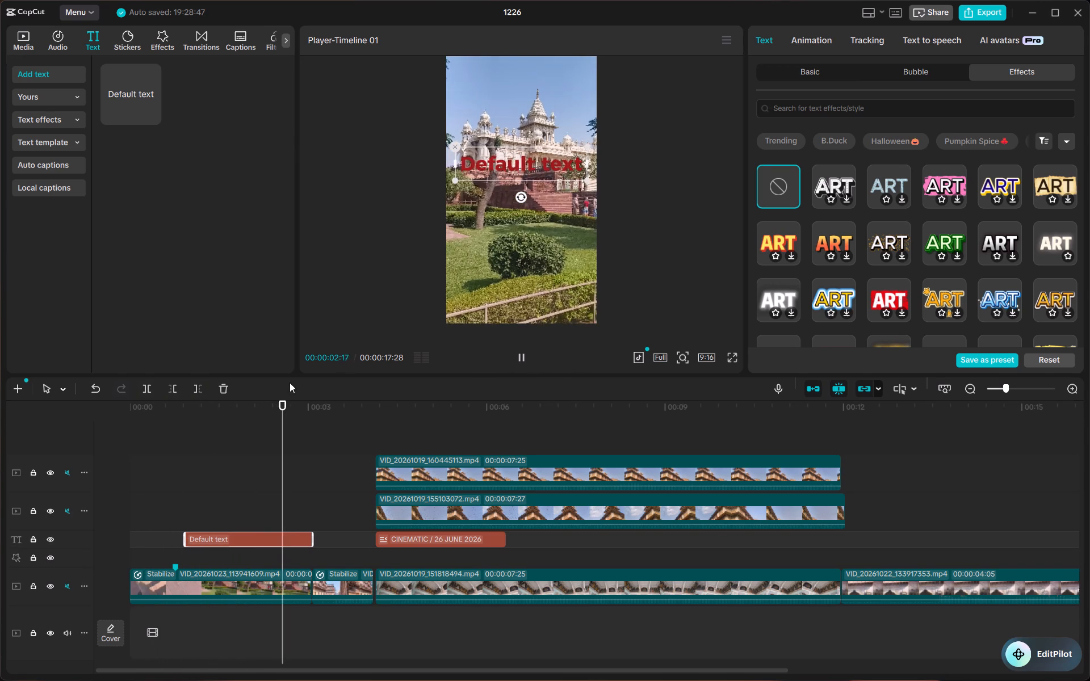
key("space")
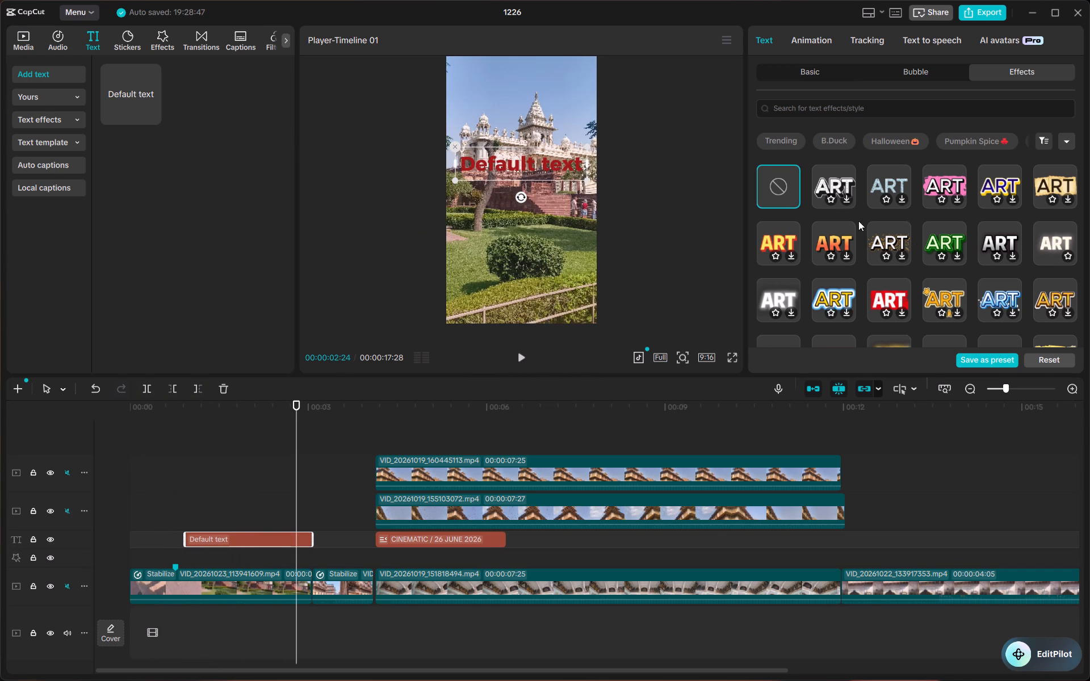
Search the text effects for Red ART using the recent search.
scroll(941, 233, "up", 2)
scroll(892, 186, "down", 3)
scroll(867, 222, "up", 5)
left_click(859, 111)
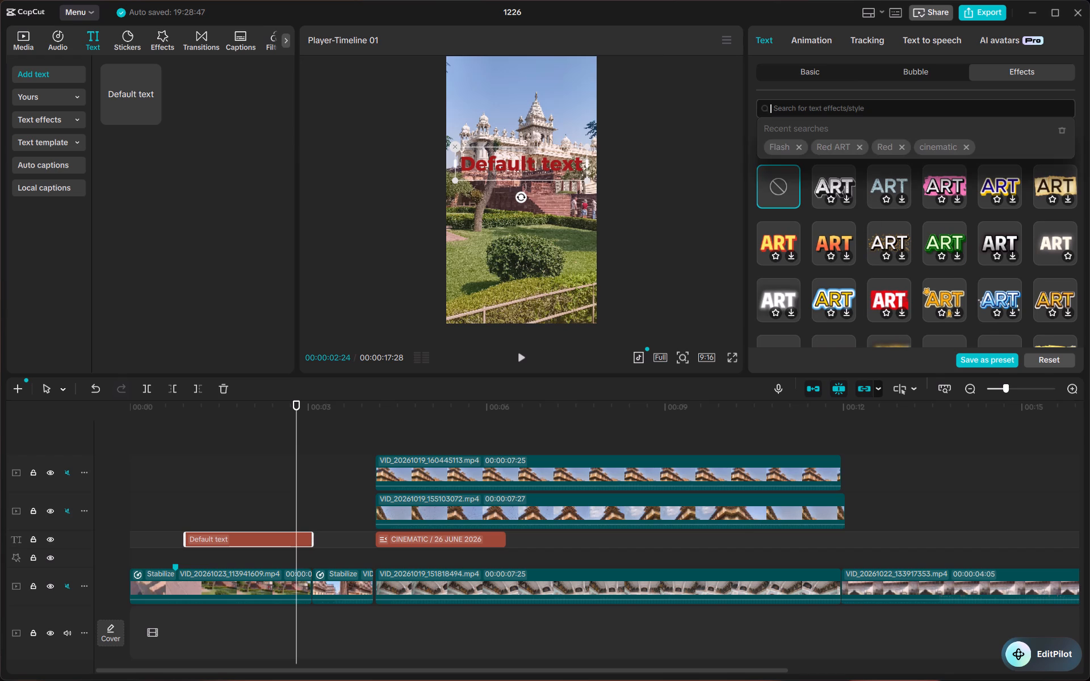
left_click(824, 146)
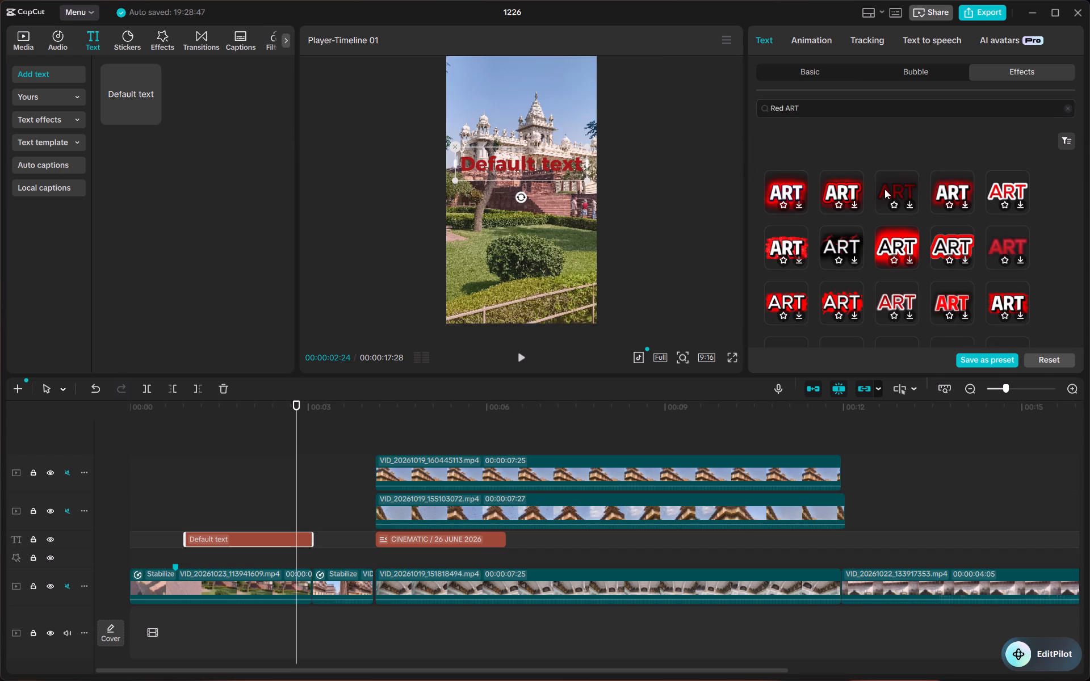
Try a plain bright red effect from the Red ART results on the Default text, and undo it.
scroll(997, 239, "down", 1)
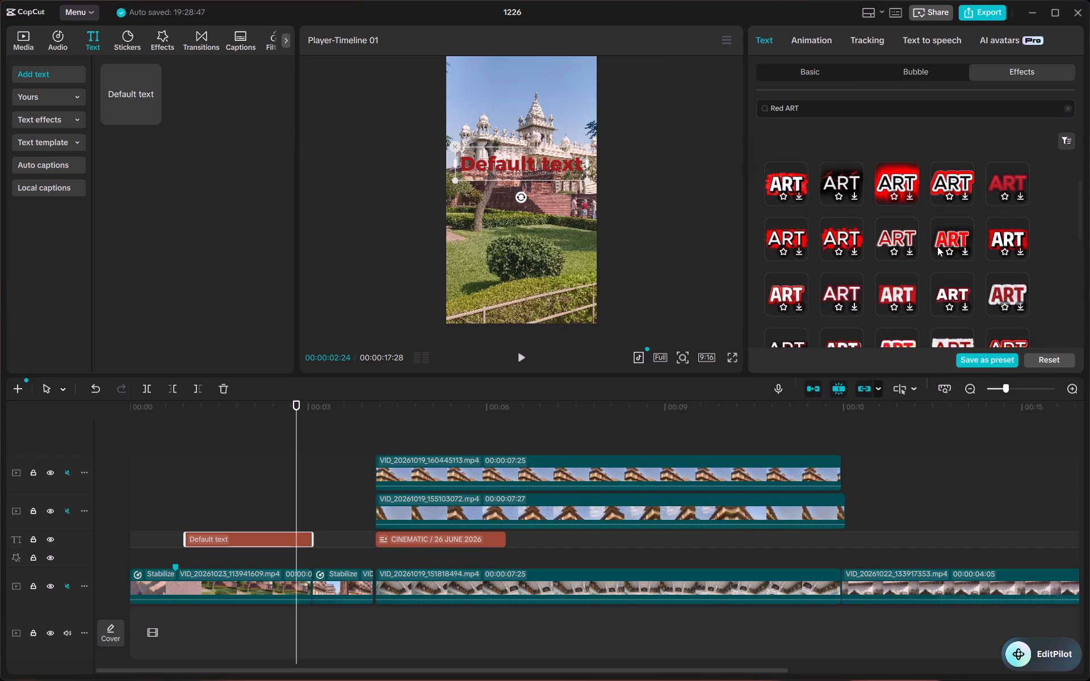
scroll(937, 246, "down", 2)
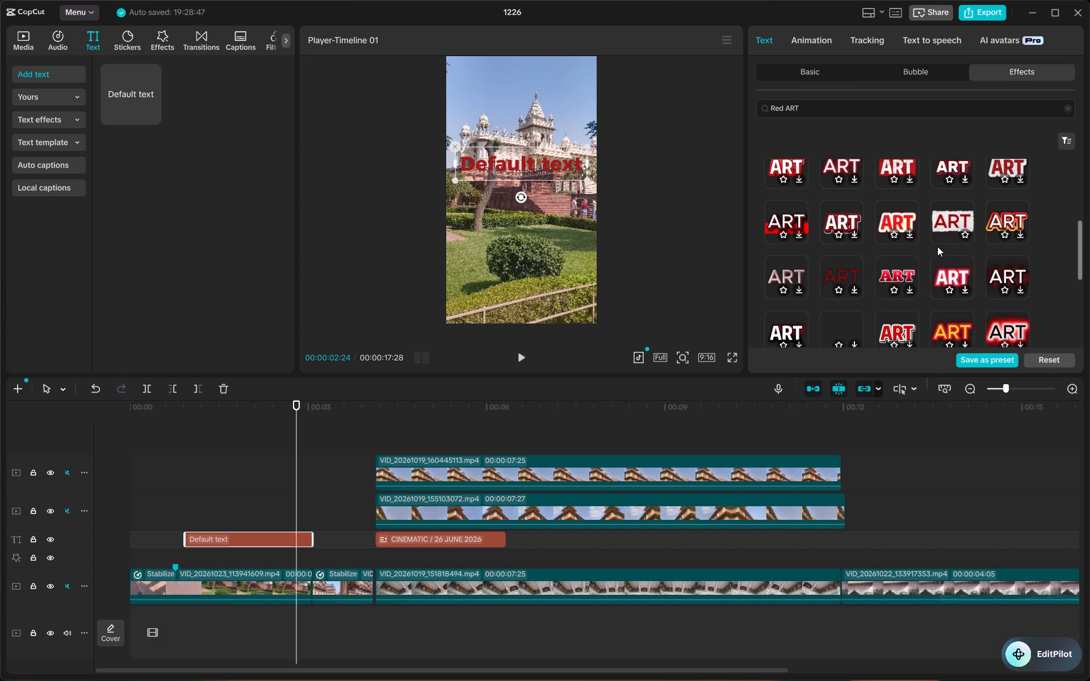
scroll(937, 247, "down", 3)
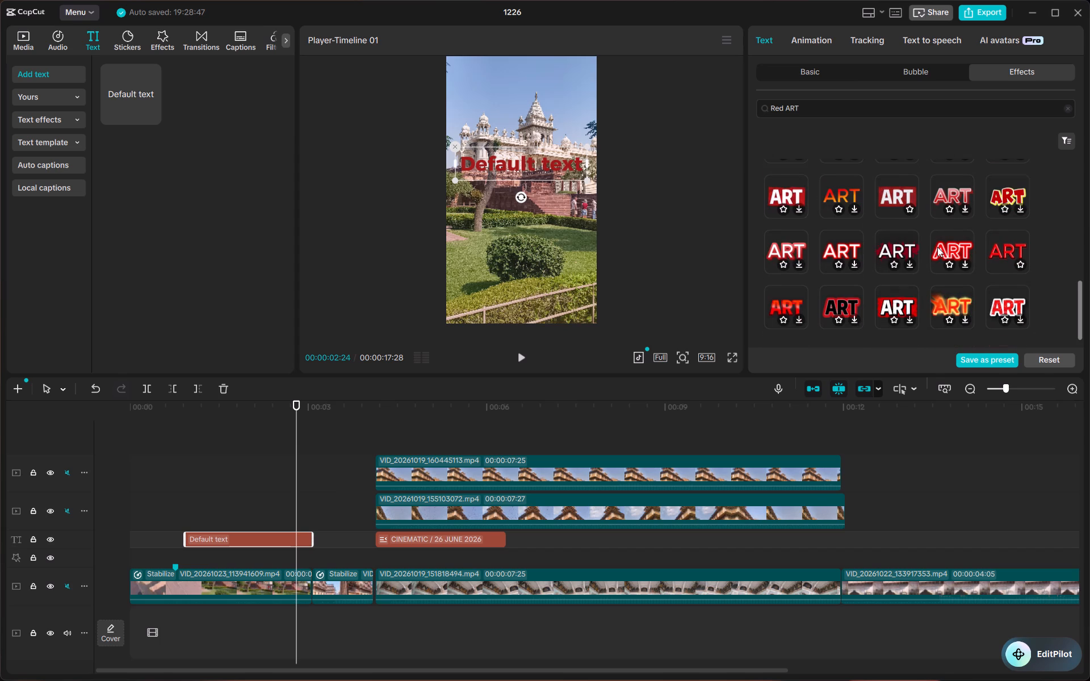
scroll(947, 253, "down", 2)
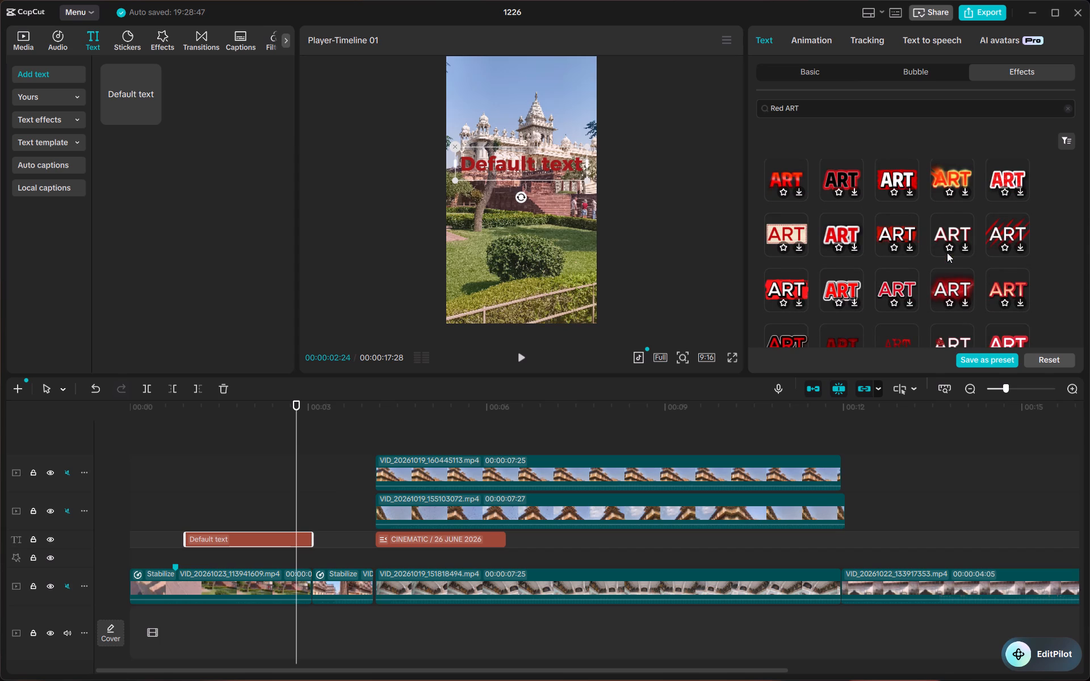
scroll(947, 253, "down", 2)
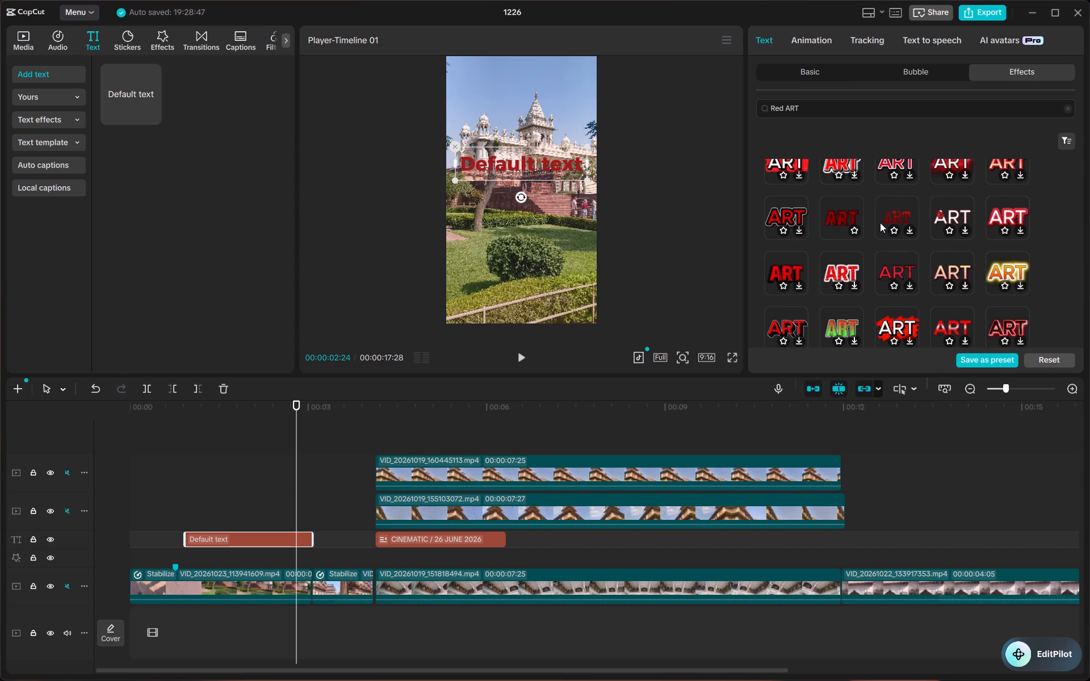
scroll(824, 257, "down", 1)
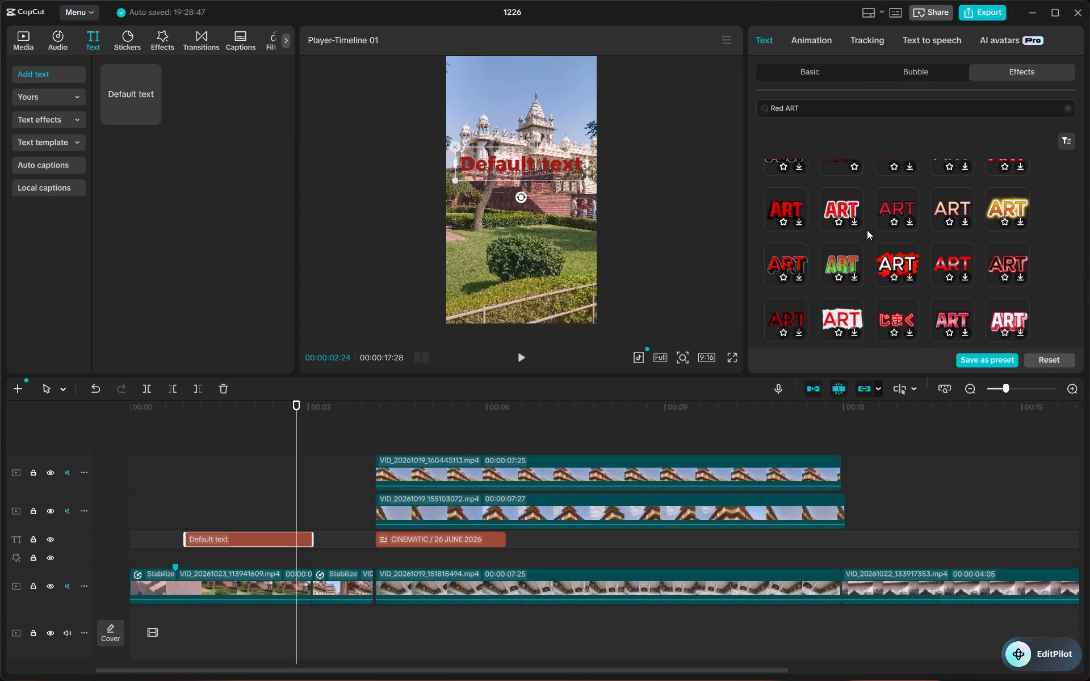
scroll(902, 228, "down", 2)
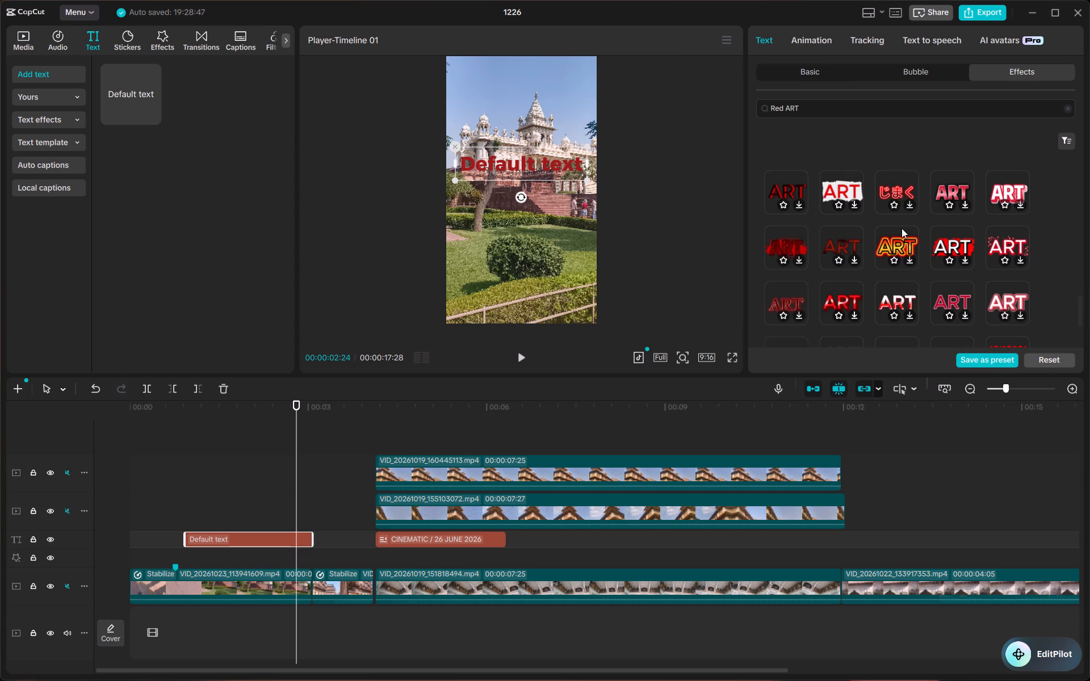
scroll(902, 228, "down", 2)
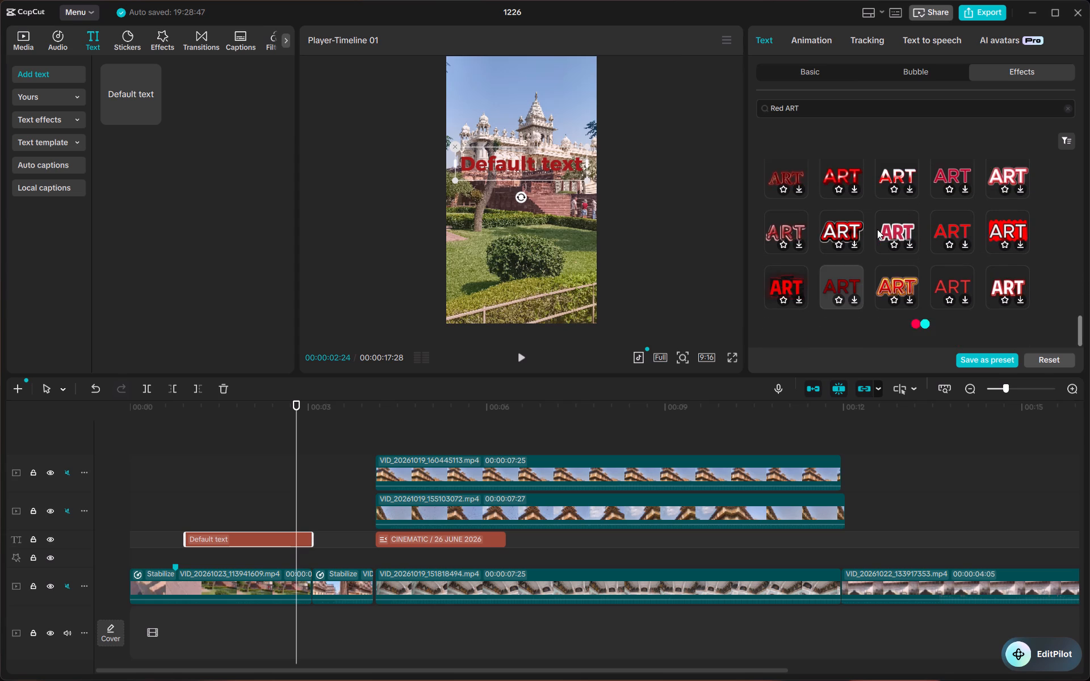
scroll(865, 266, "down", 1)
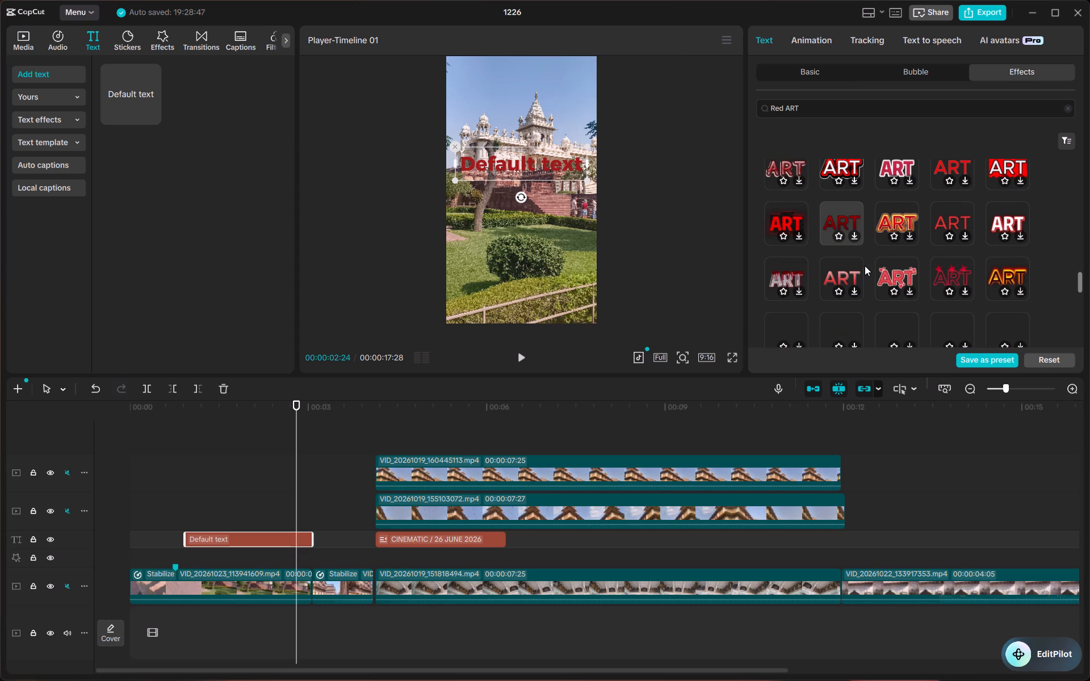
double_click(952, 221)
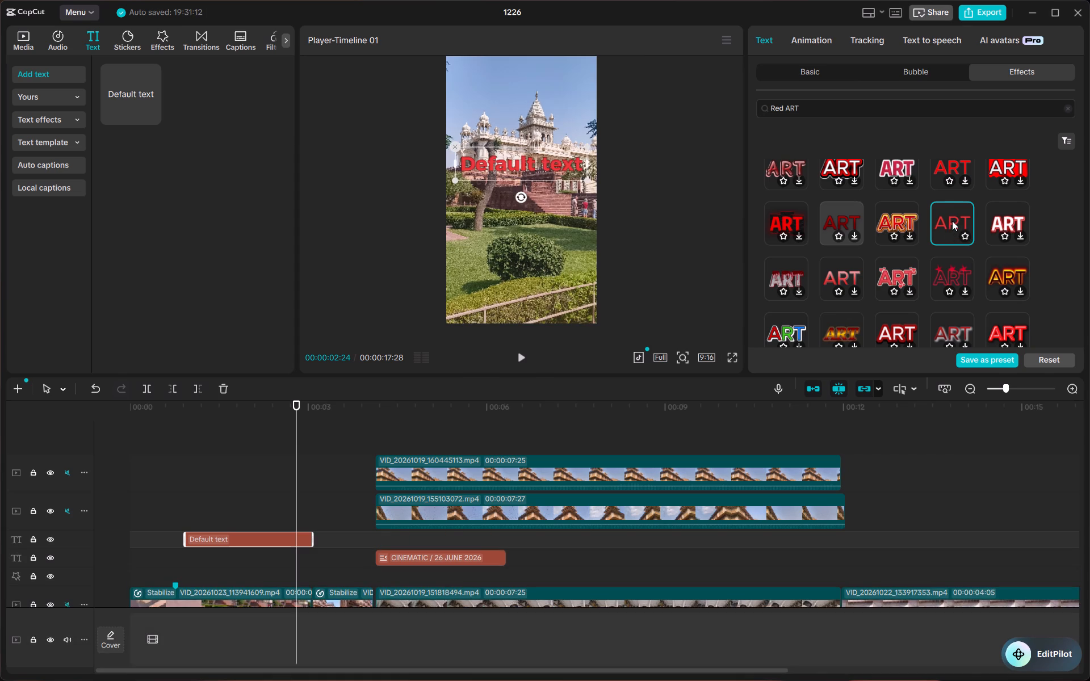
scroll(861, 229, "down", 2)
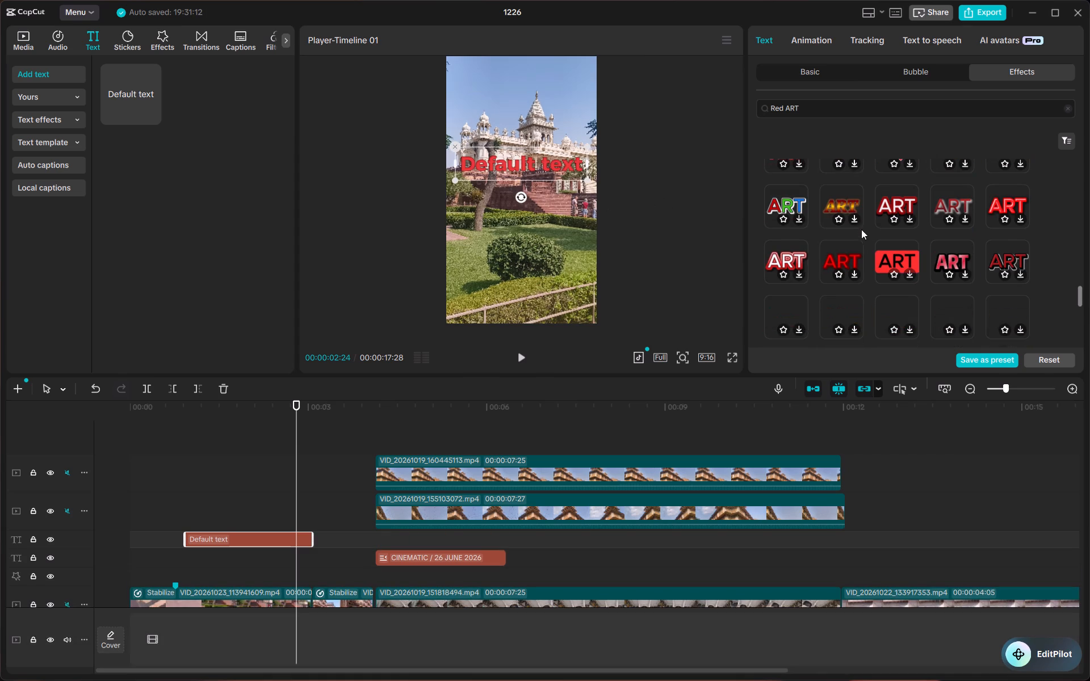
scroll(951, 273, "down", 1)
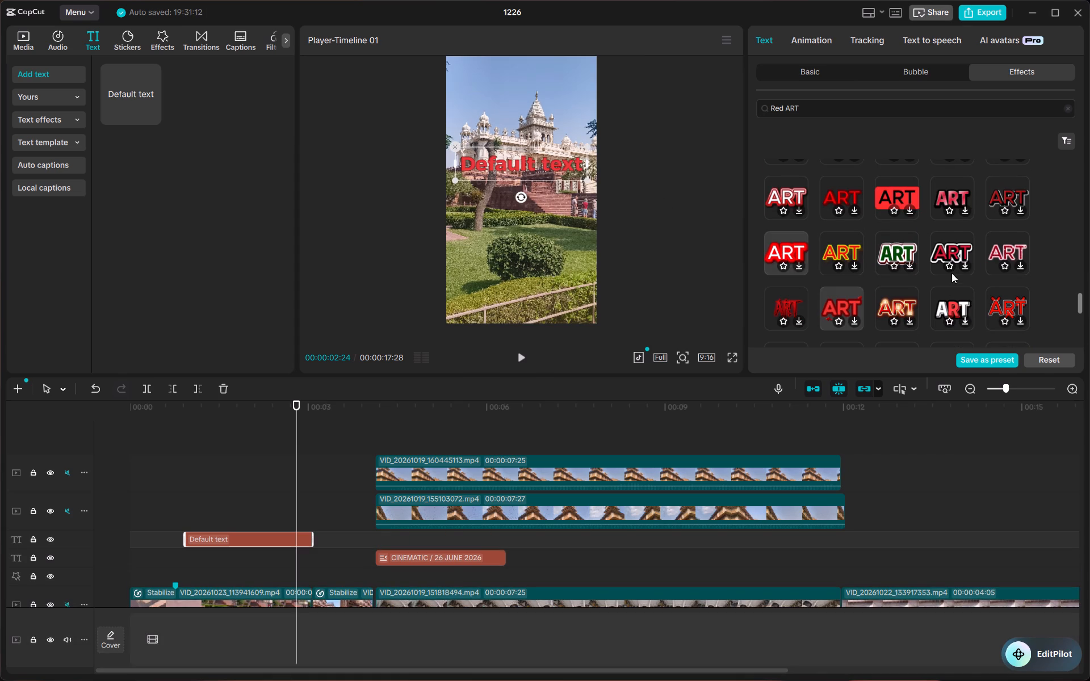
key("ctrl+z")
Apply a plain dark red effect from further down the Red ART results to the Default text.
scroll(933, 272, "down", 2)
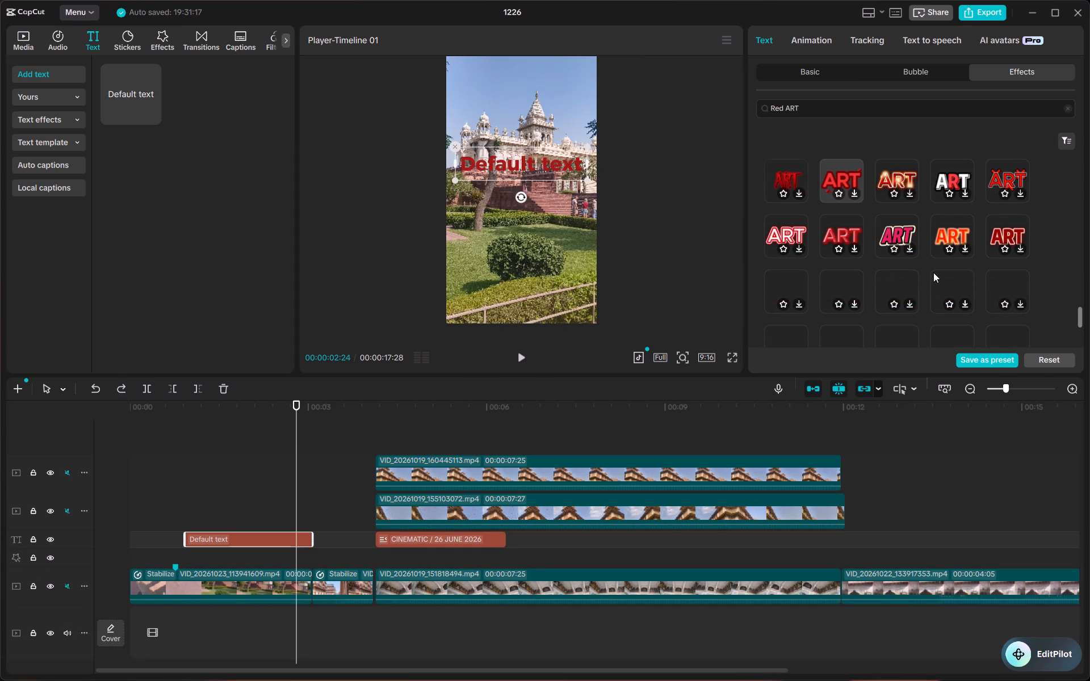
scroll(933, 272, "down", 1)
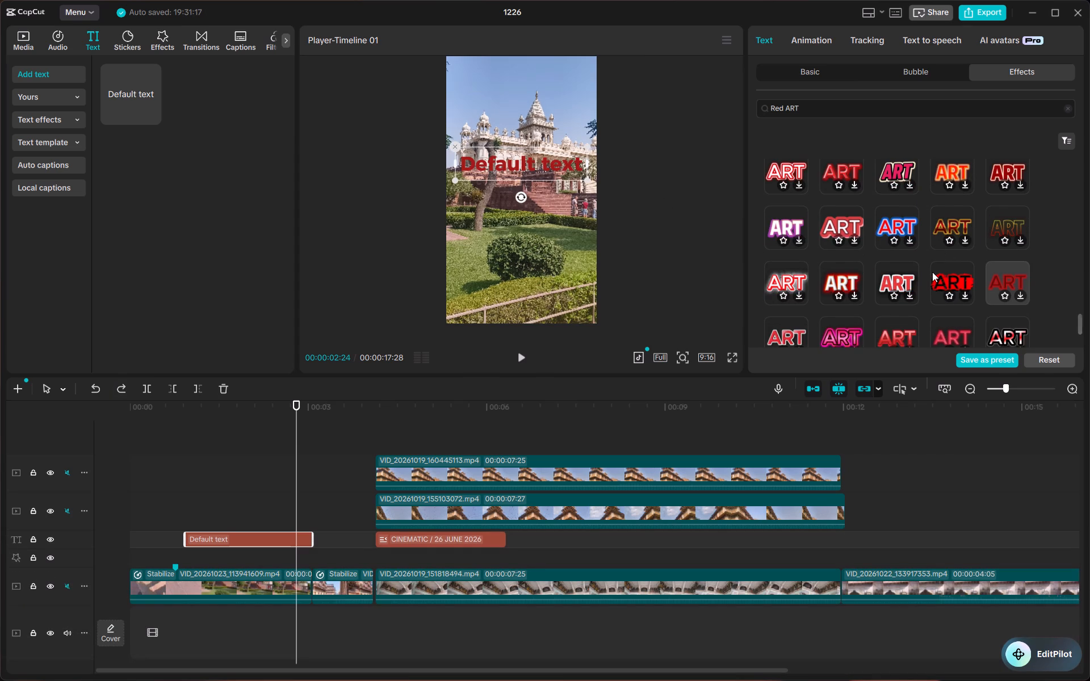
scroll(932, 272, "down", 3)
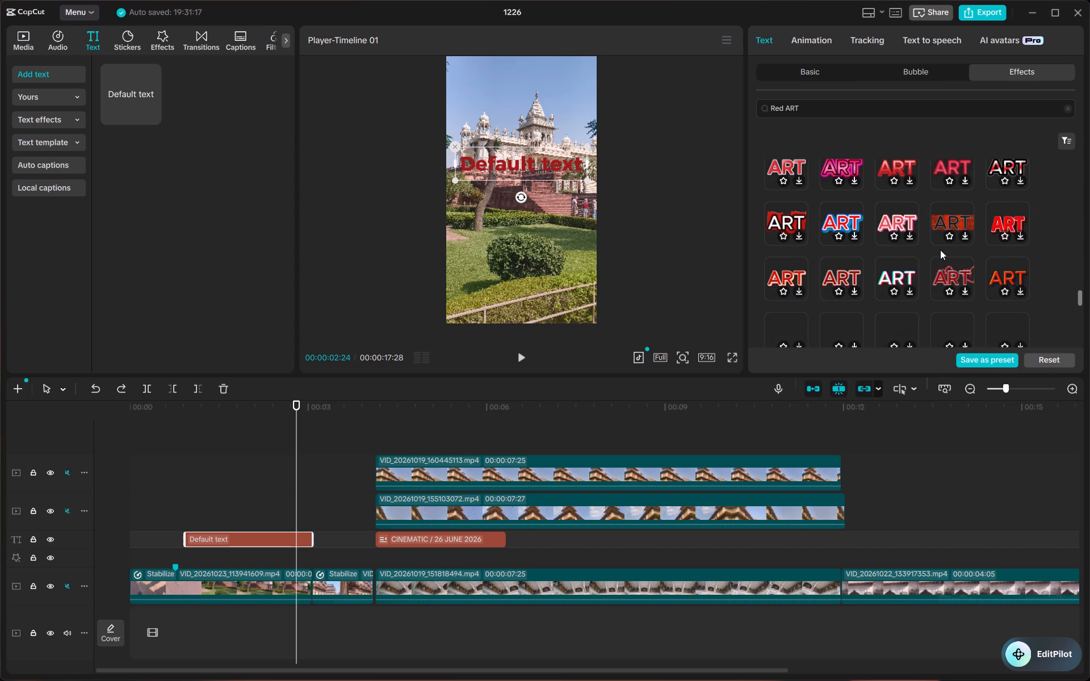
scroll(940, 250, "down", 2)
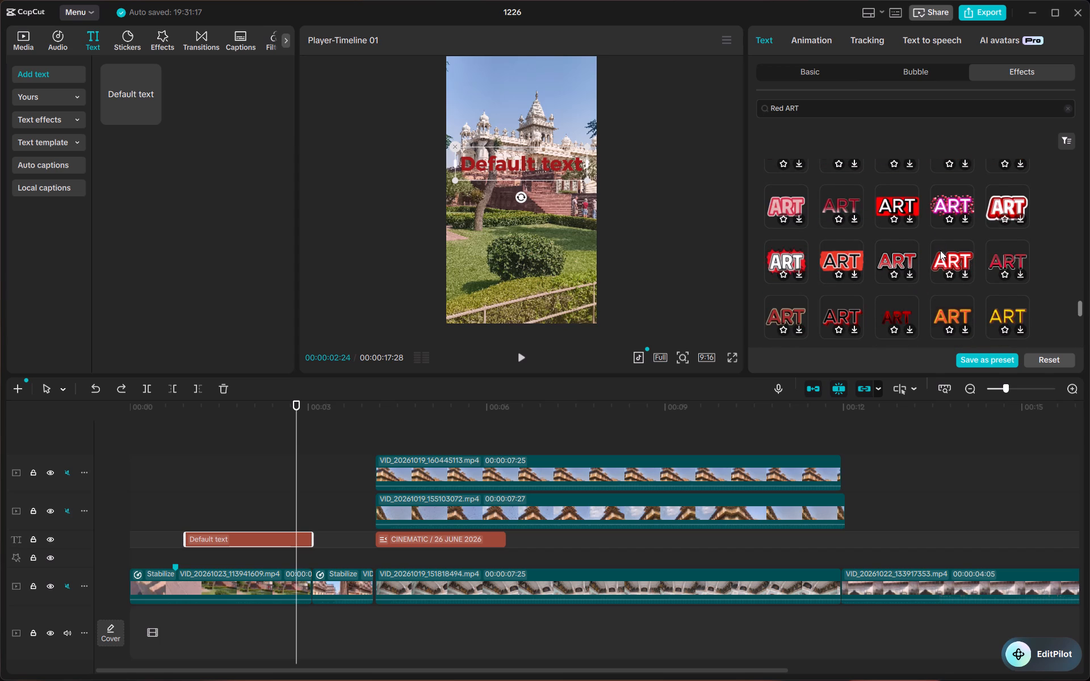
scroll(940, 250, "down", 3)
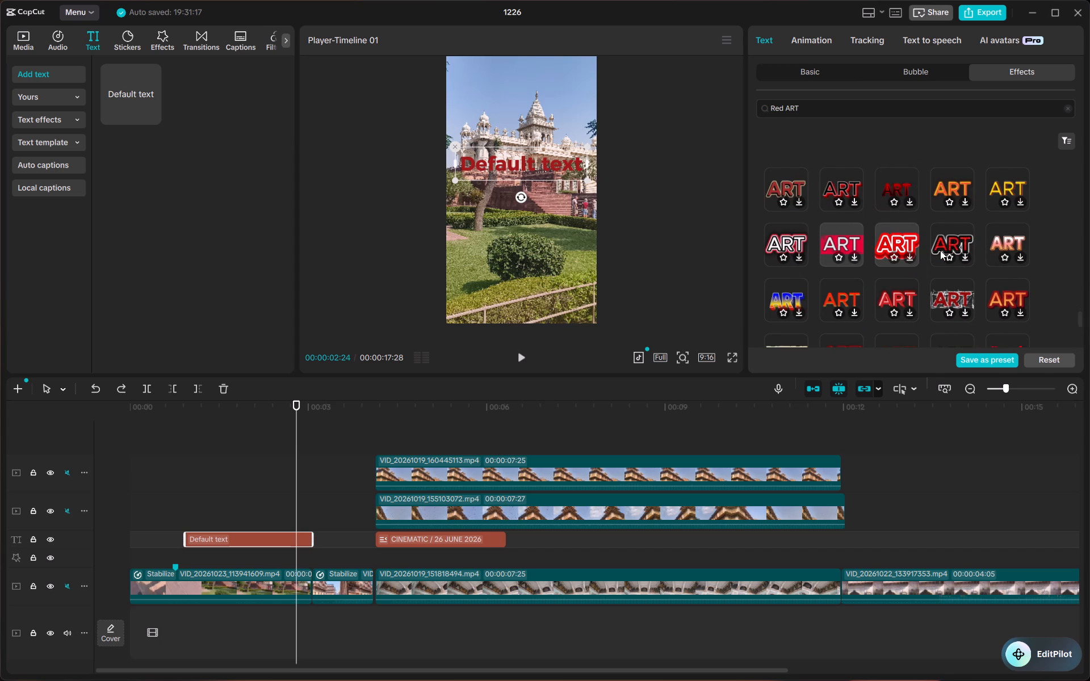
scroll(940, 250, "down", 2)
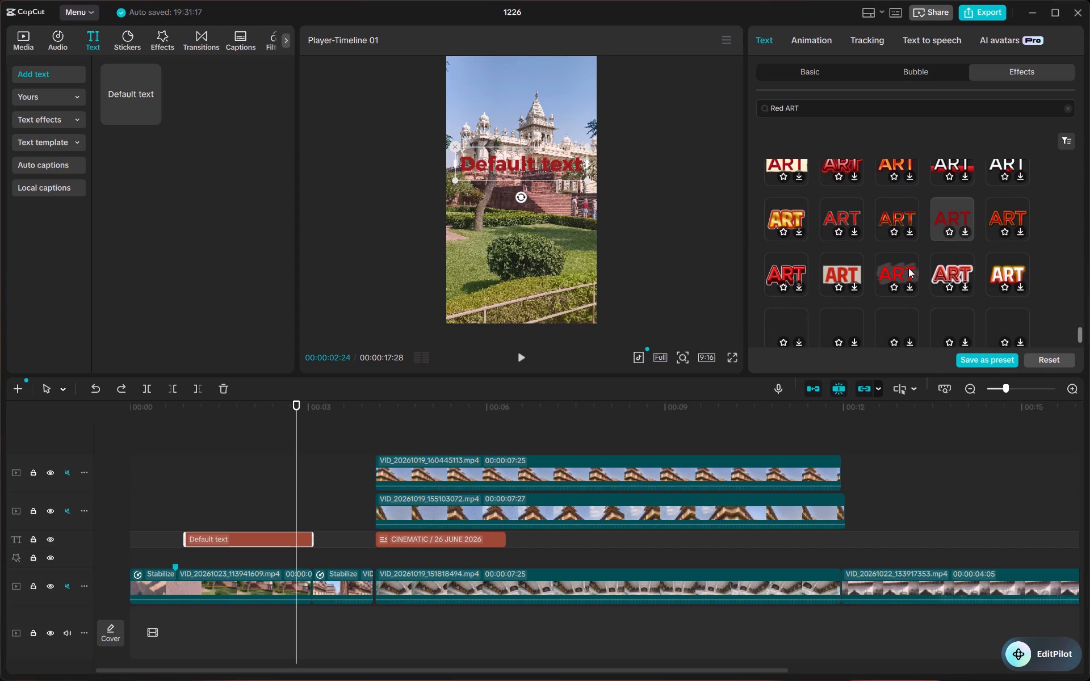
left_click(956, 215)
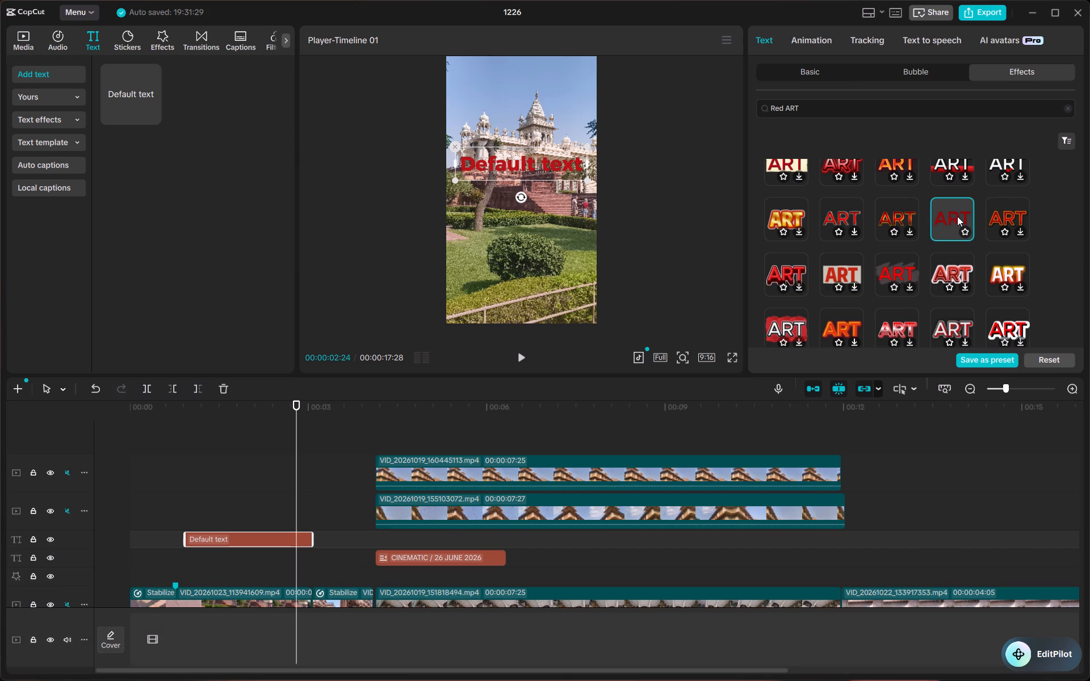
Replay and scrub the opening to review the dark red effect on the Default text, stopping at 00:00:01:26.
left_click(957, 216)
left_click_drag(299, 430, 172, 435)
key("space")
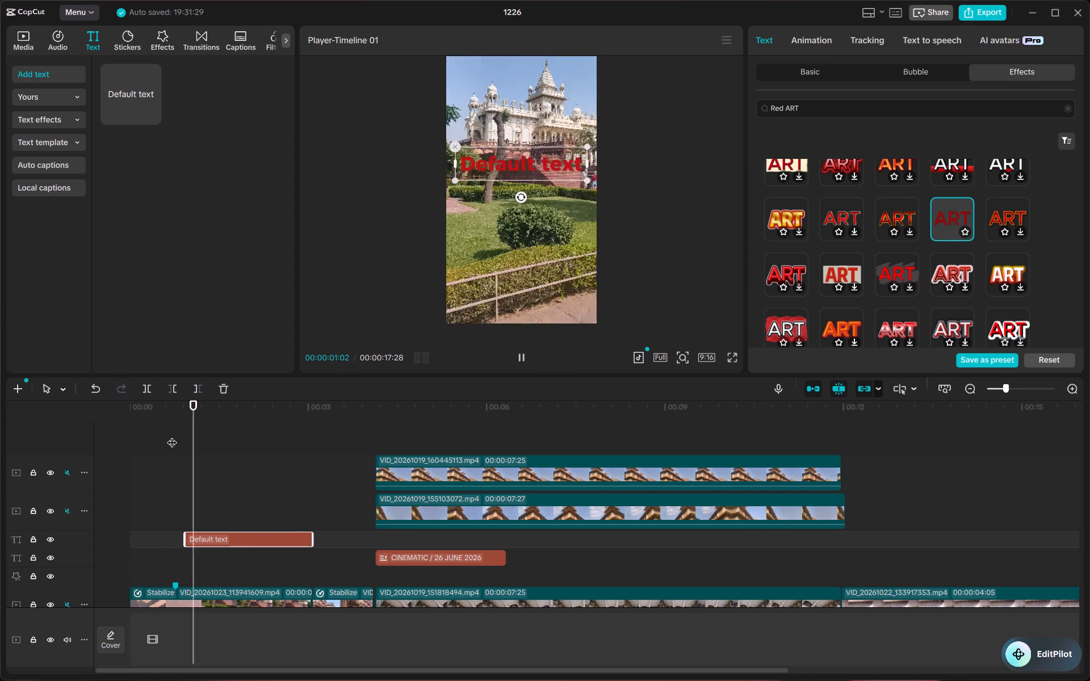
key("space")
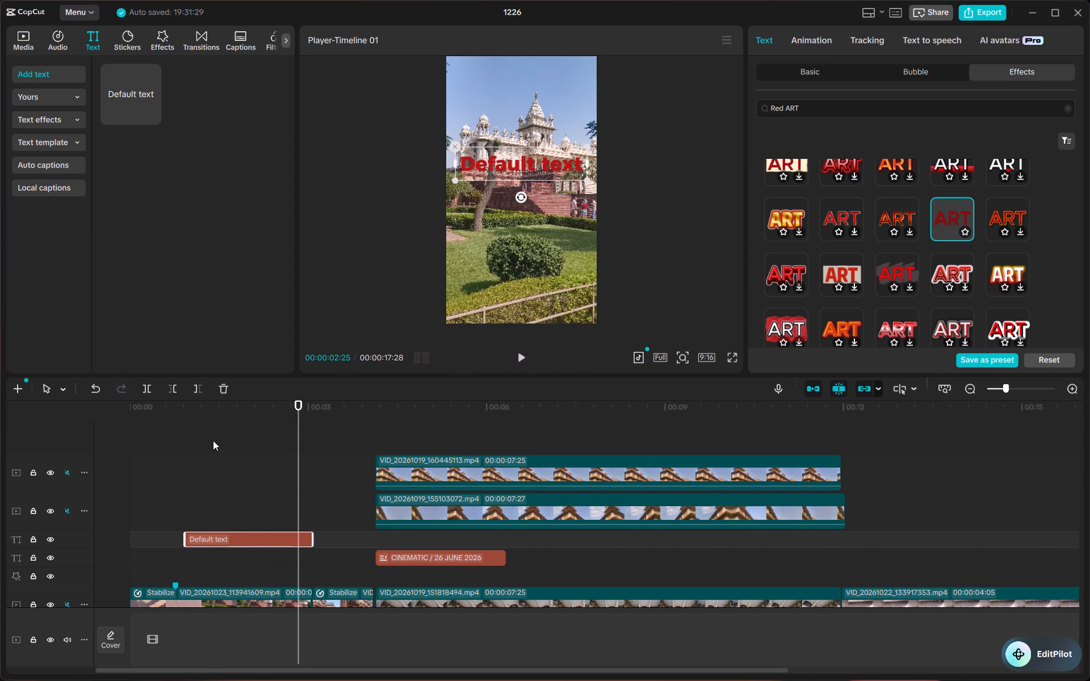
left_click_drag(296, 423, 198, 426)
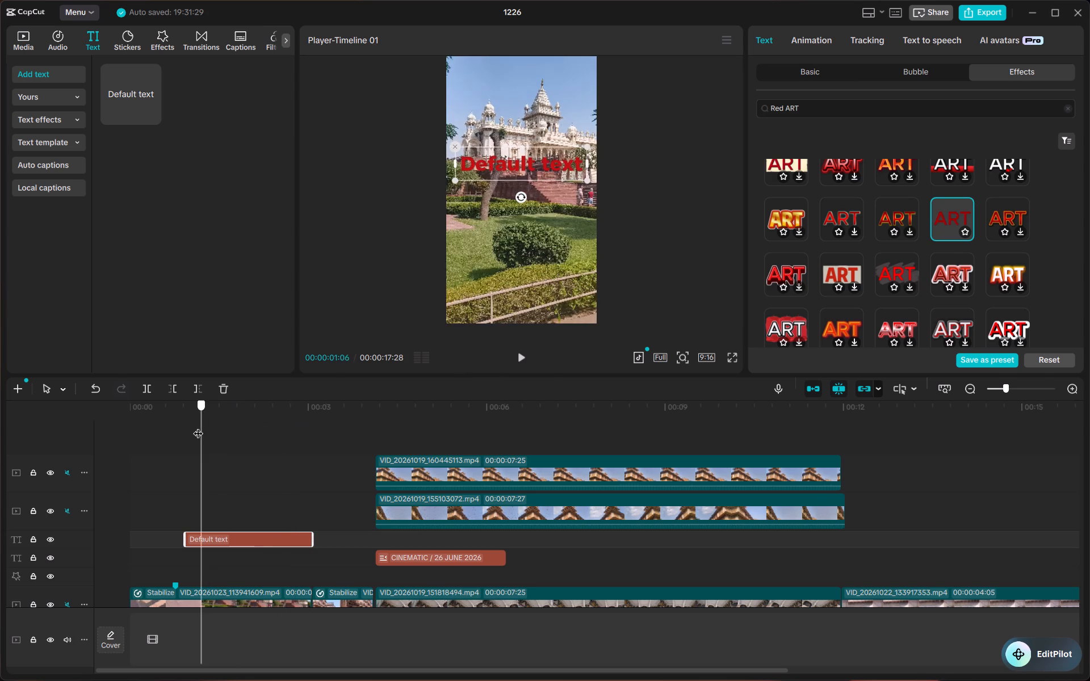
left_click_drag(198, 426, 242, 419)
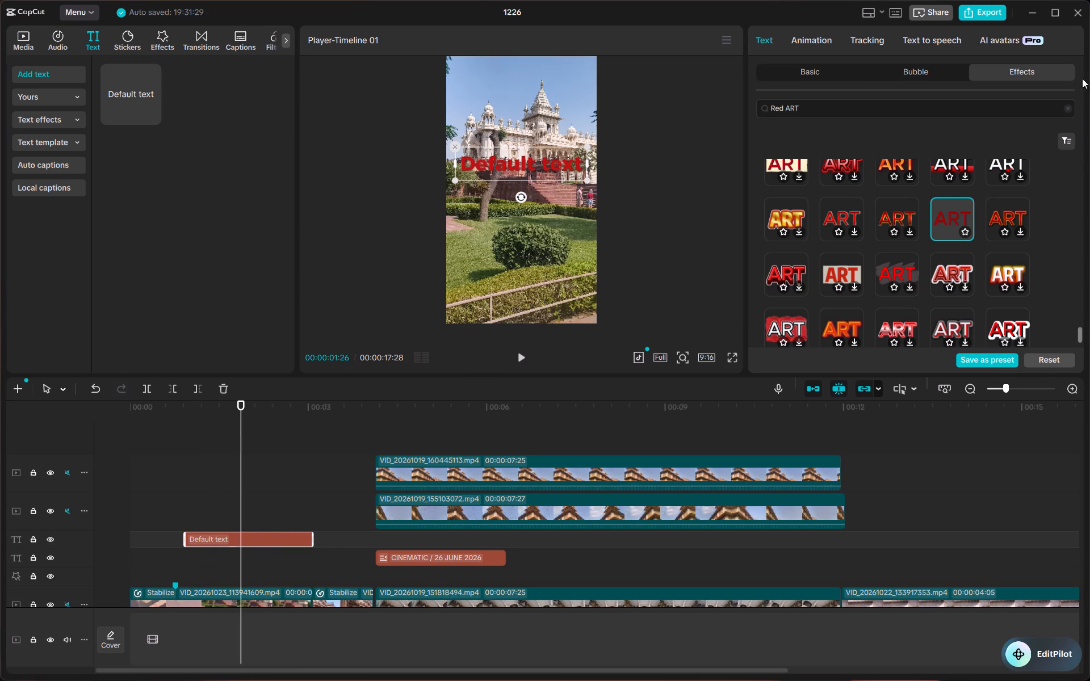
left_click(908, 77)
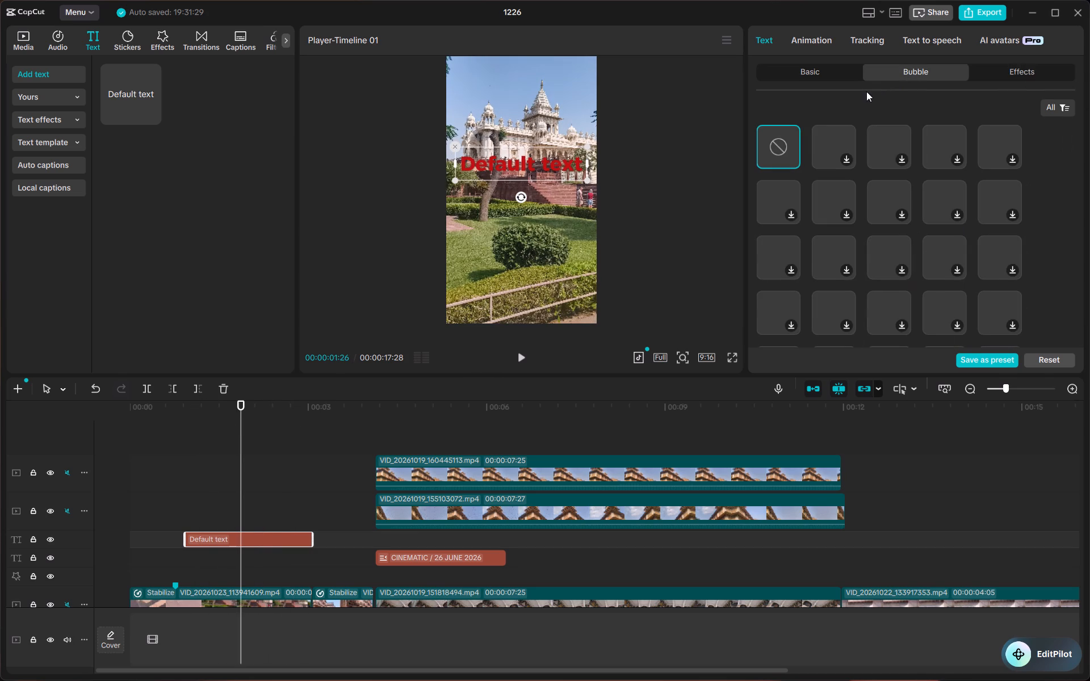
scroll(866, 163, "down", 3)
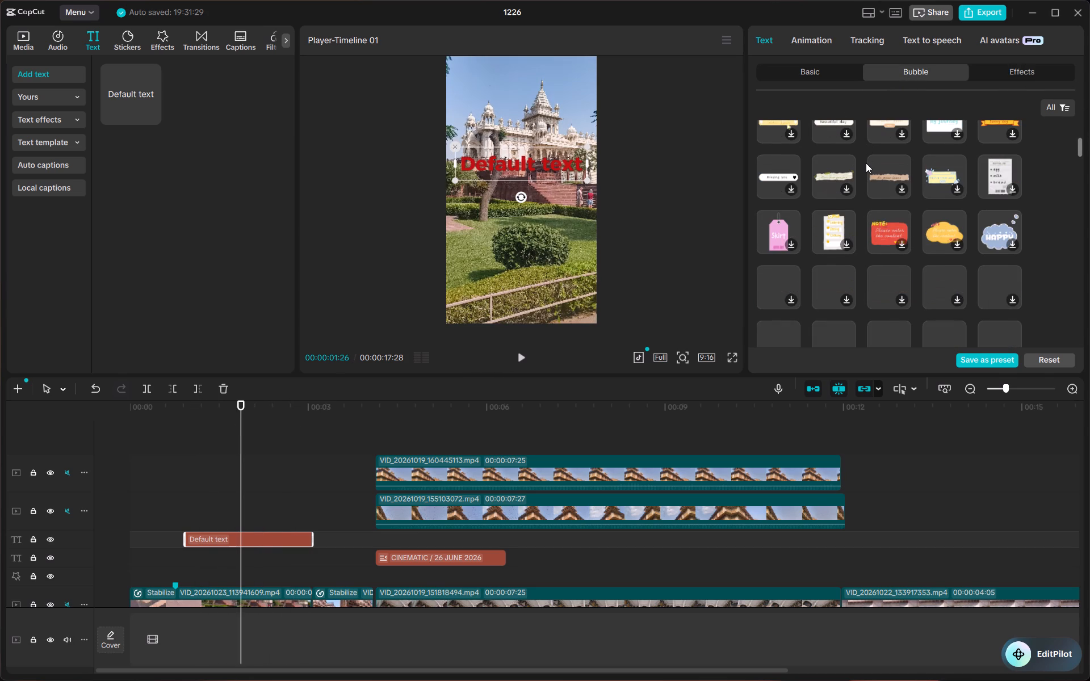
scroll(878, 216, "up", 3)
Make the Default text bold.
left_click(831, 77)
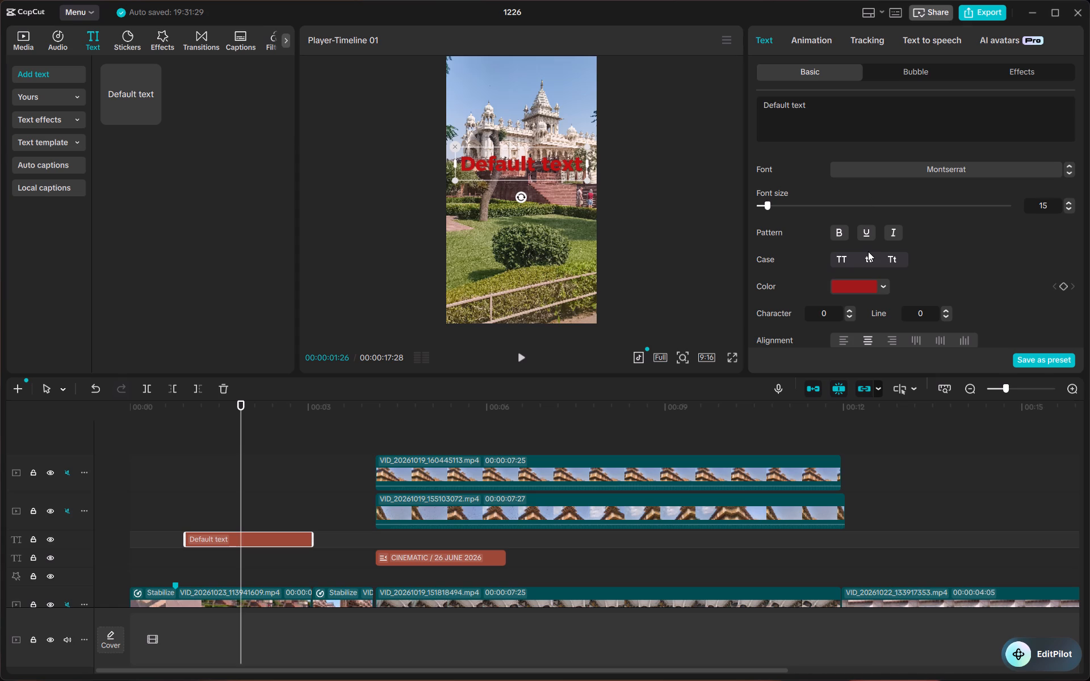
left_click(841, 233)
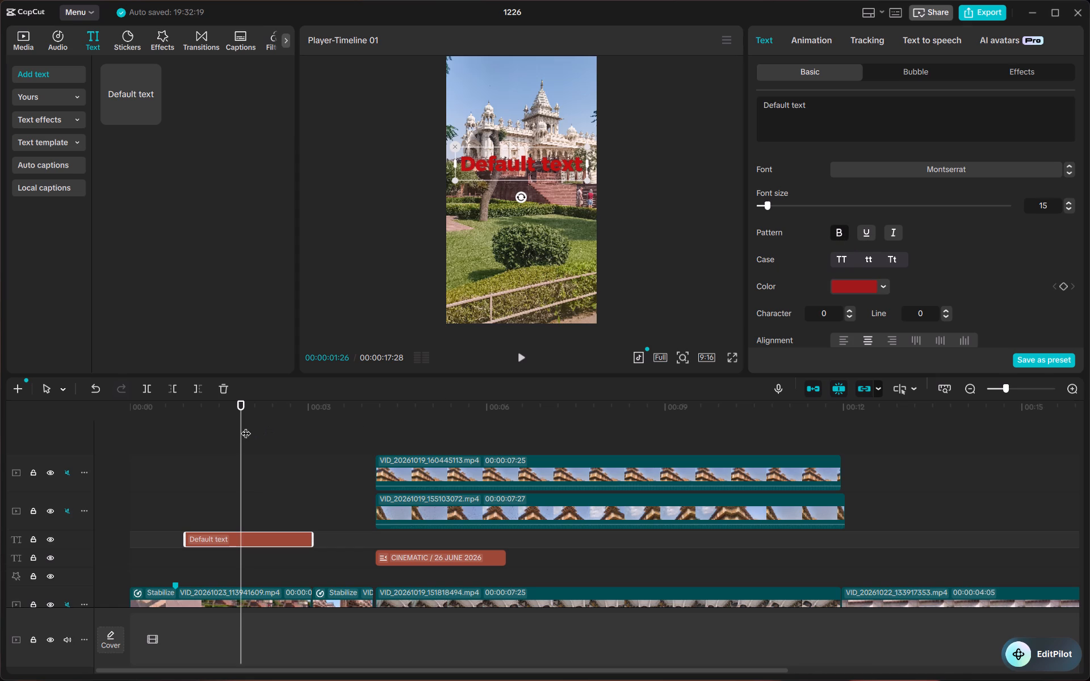
Replay the opening up to 00:00:02:04 and enlarge the Default text slightly in the preview.
left_click_drag(241, 413, 124, 420)
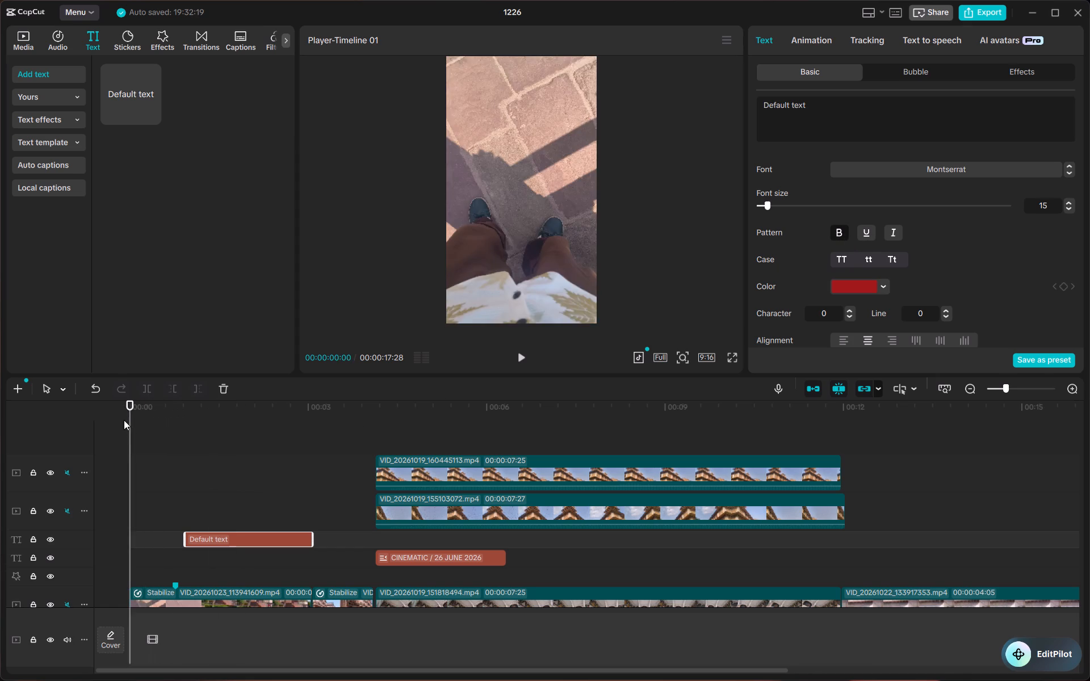
key("space")
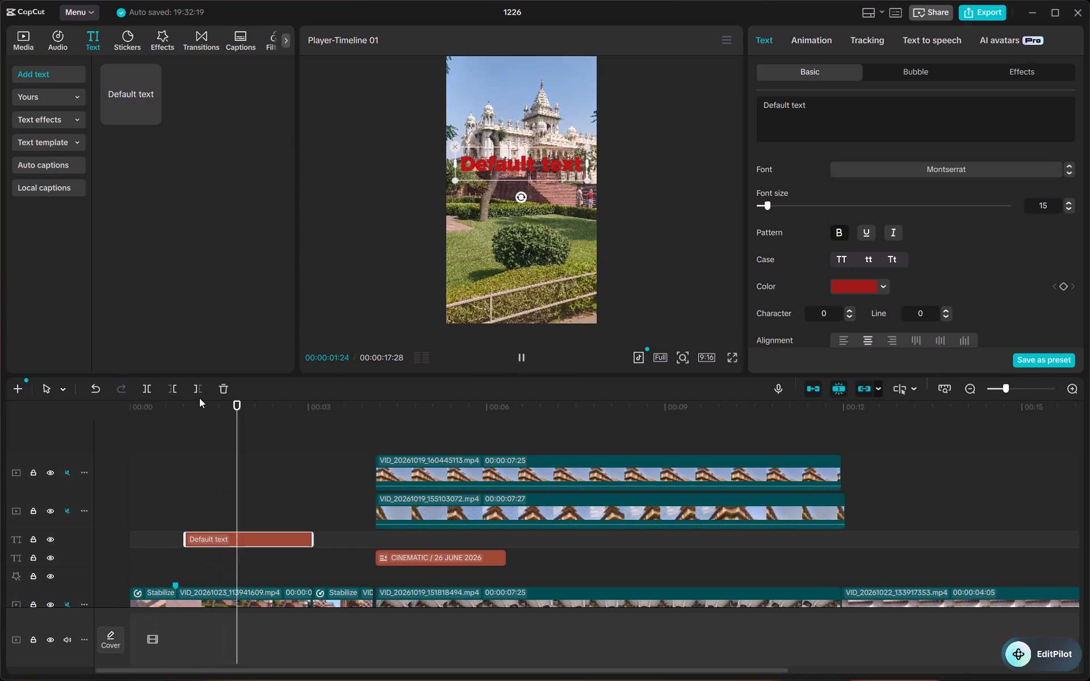
key("space")
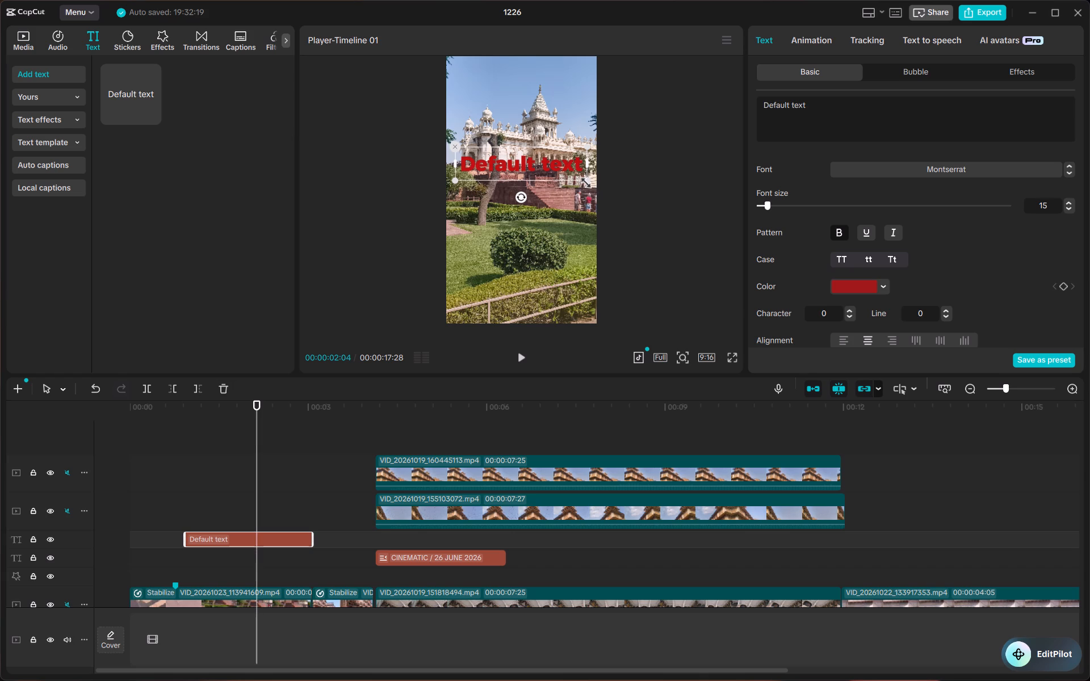
left_click_drag(582, 180, 578, 190)
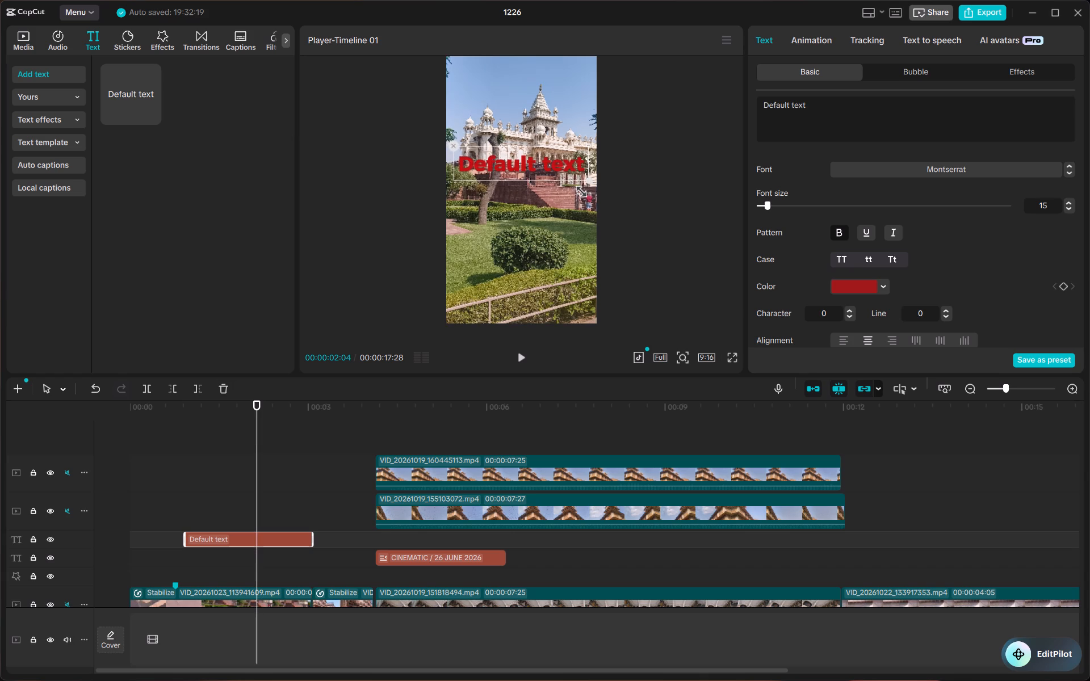
left_click_drag(578, 190, 578, 189)
Replay the opening from the start past the first cut, and scrub around where the Default text comes in.
left_click_drag(254, 457, 104, 468)
key("space")
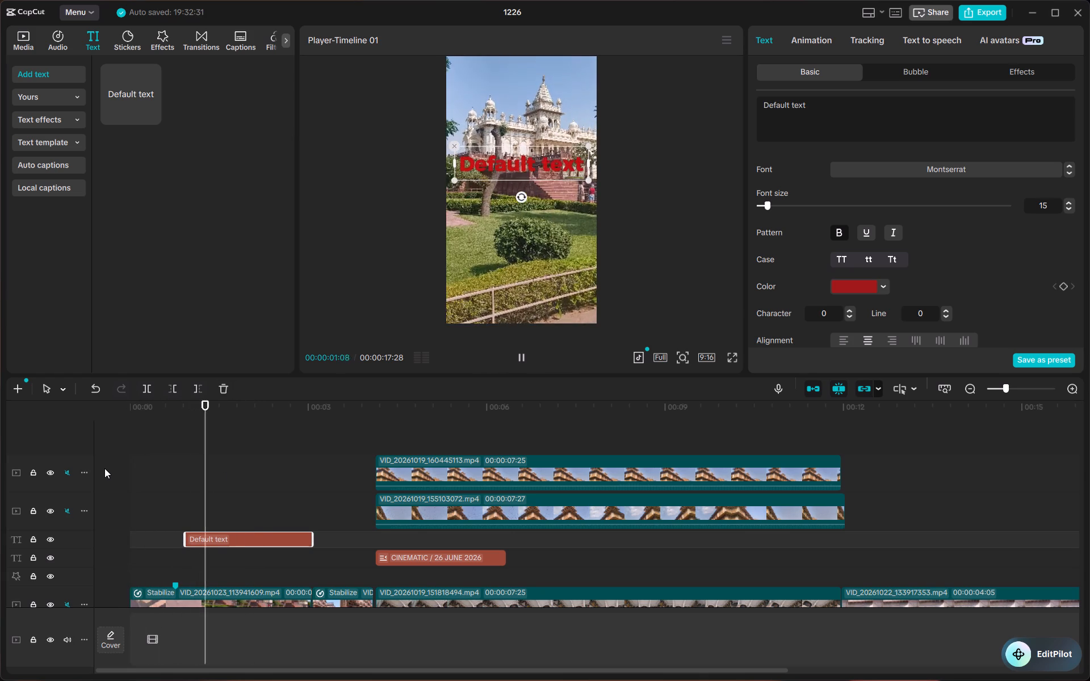
key("space")
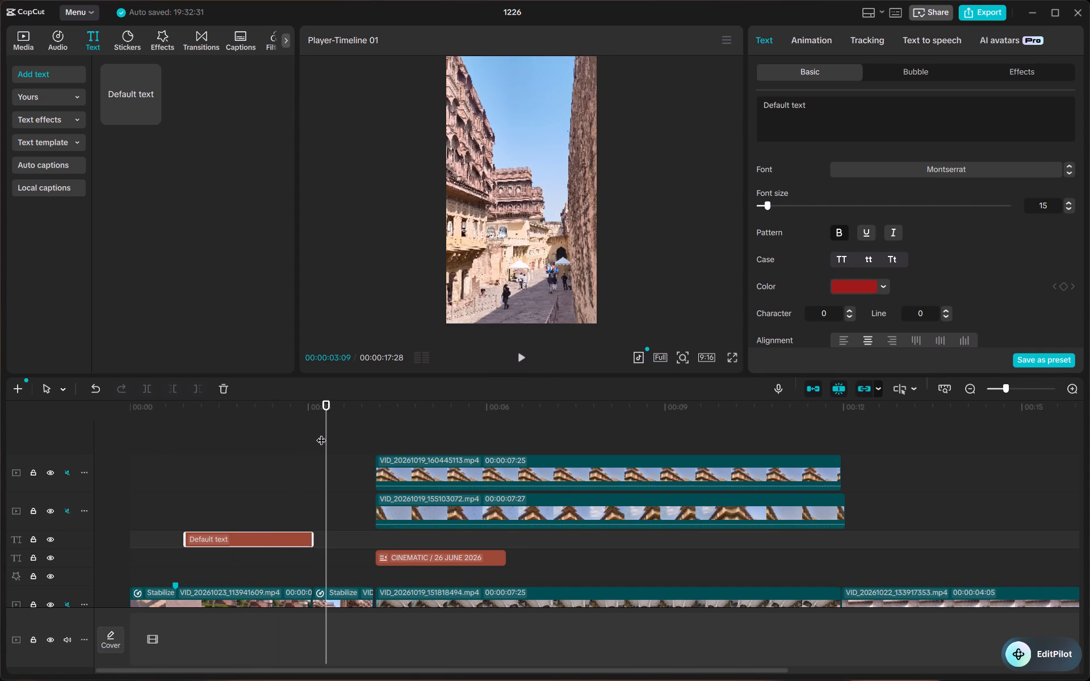
left_click_drag(326, 433, 173, 437)
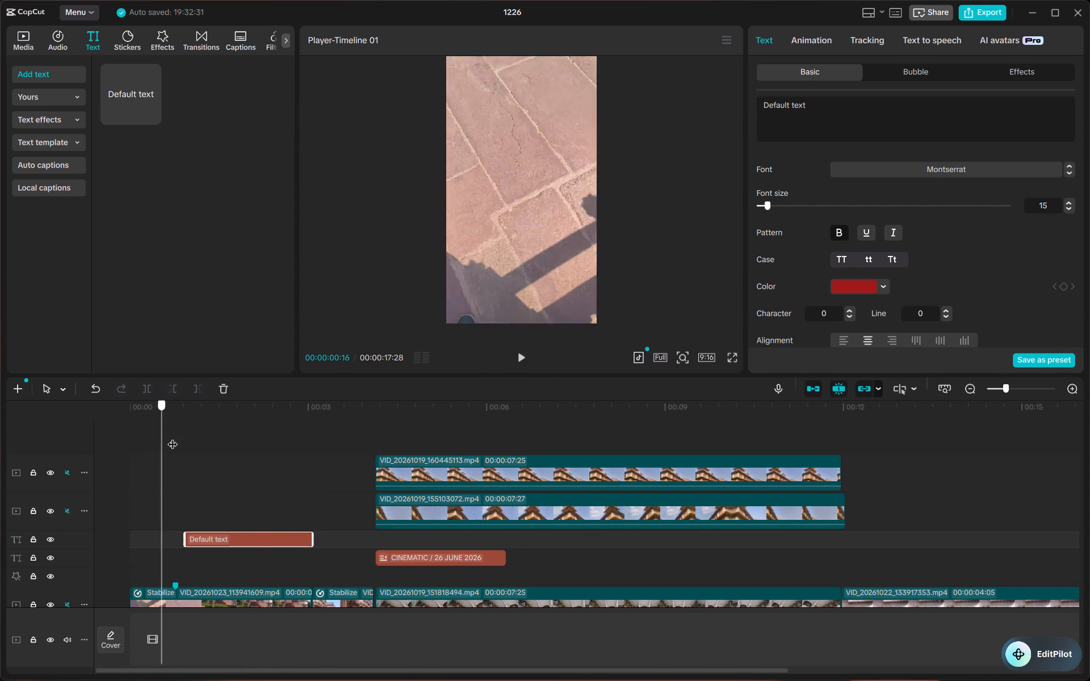
left_click_drag(173, 437, 220, 436)
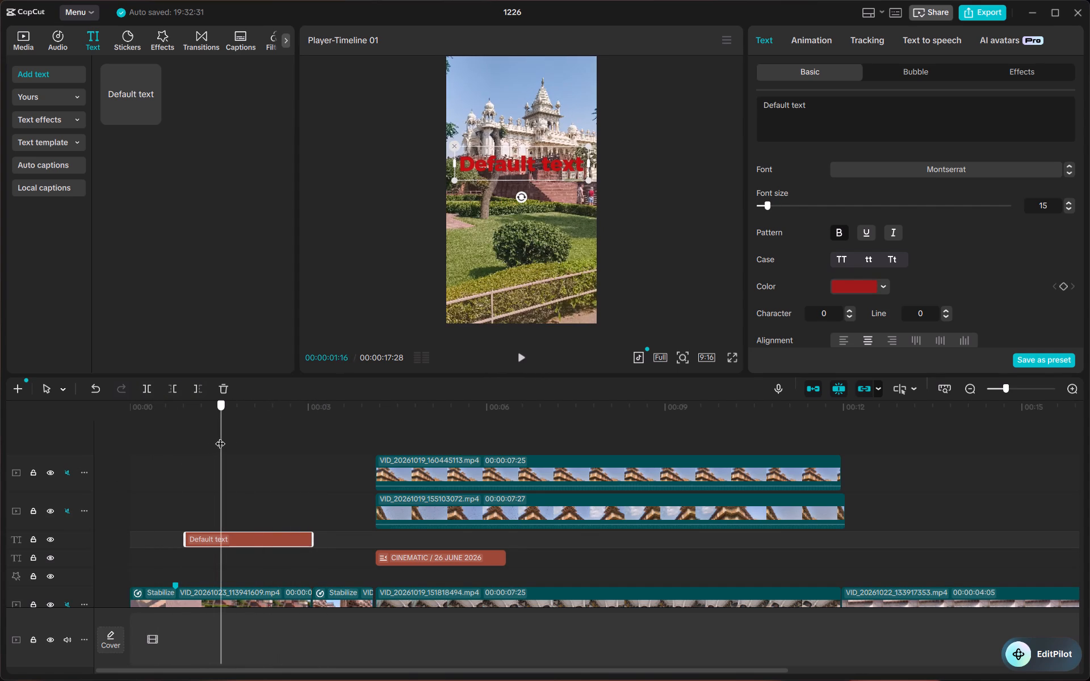
left_click_drag(220, 436, 151, 438)
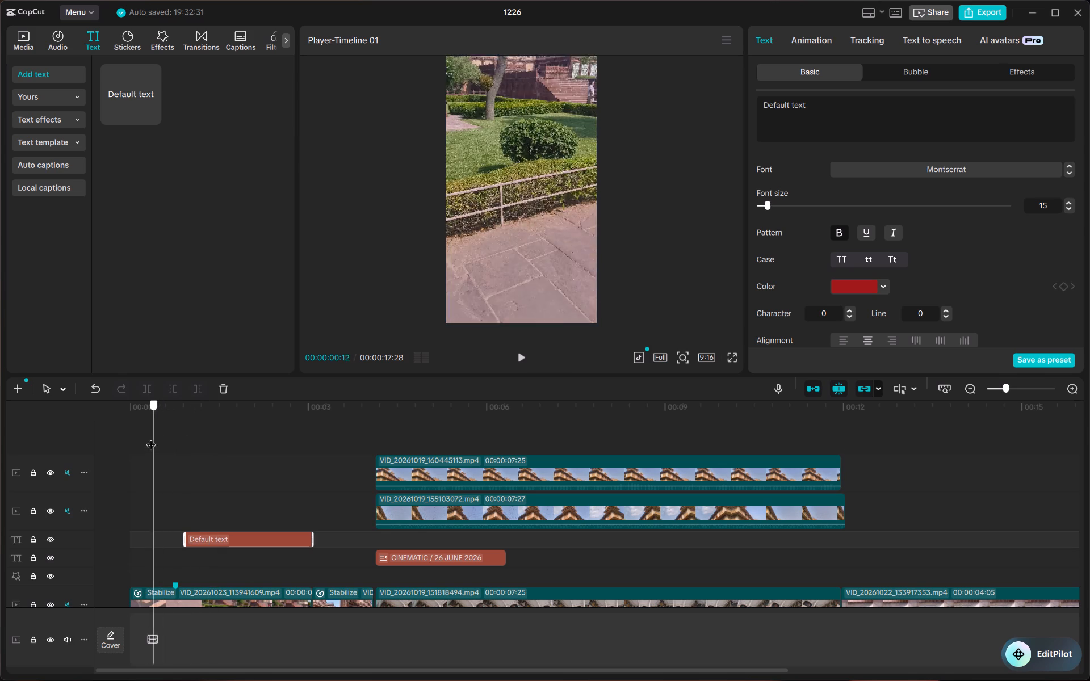
left_click_drag(151, 438, 186, 439)
scroll(198, 428, "down", 3)
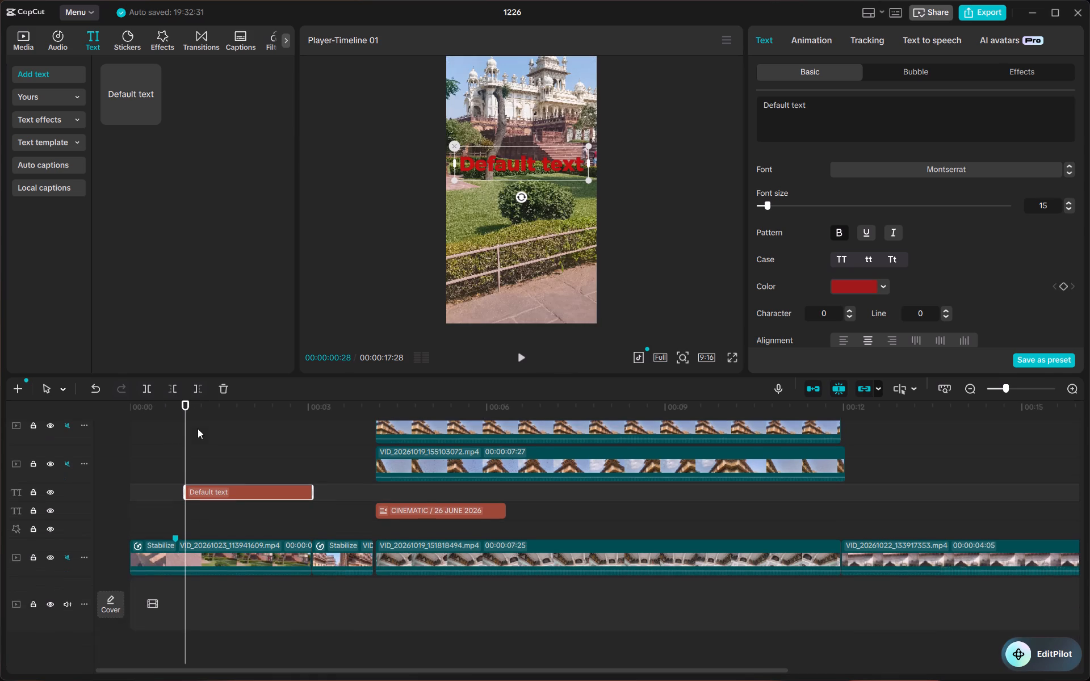
left_click_drag(190, 422, 169, 433)
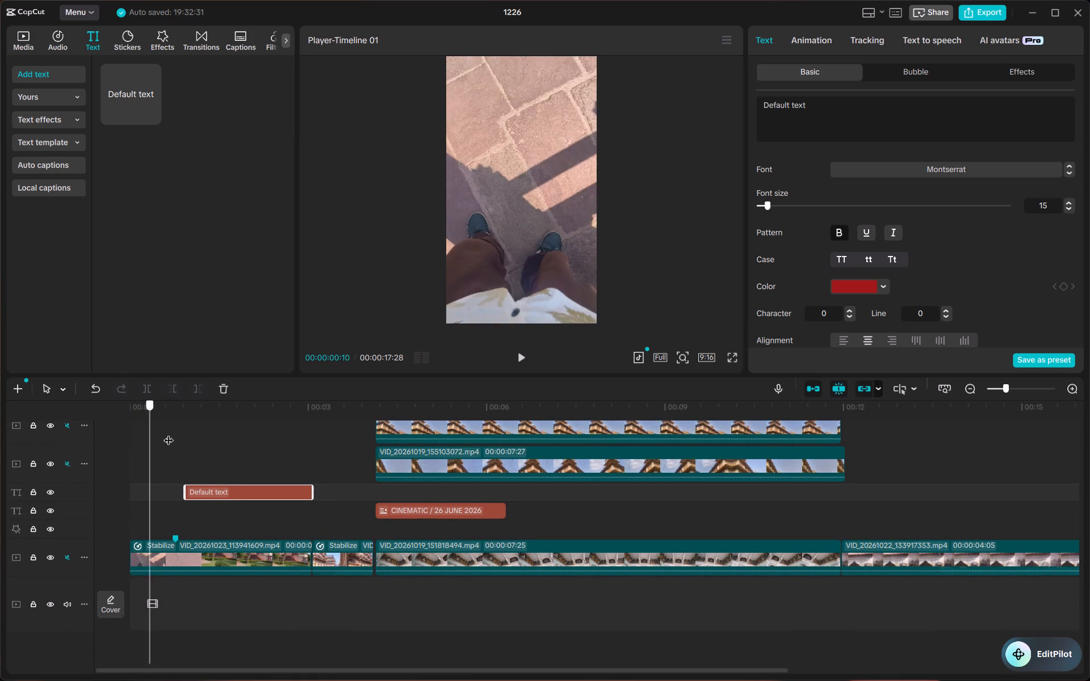
left_click_drag(169, 433, 170, 435)
Select the opening clip VID_20261023_113941609.mp4 and scrub through it, checking the Default text and the cut to the second clip.
left_click(270, 552)
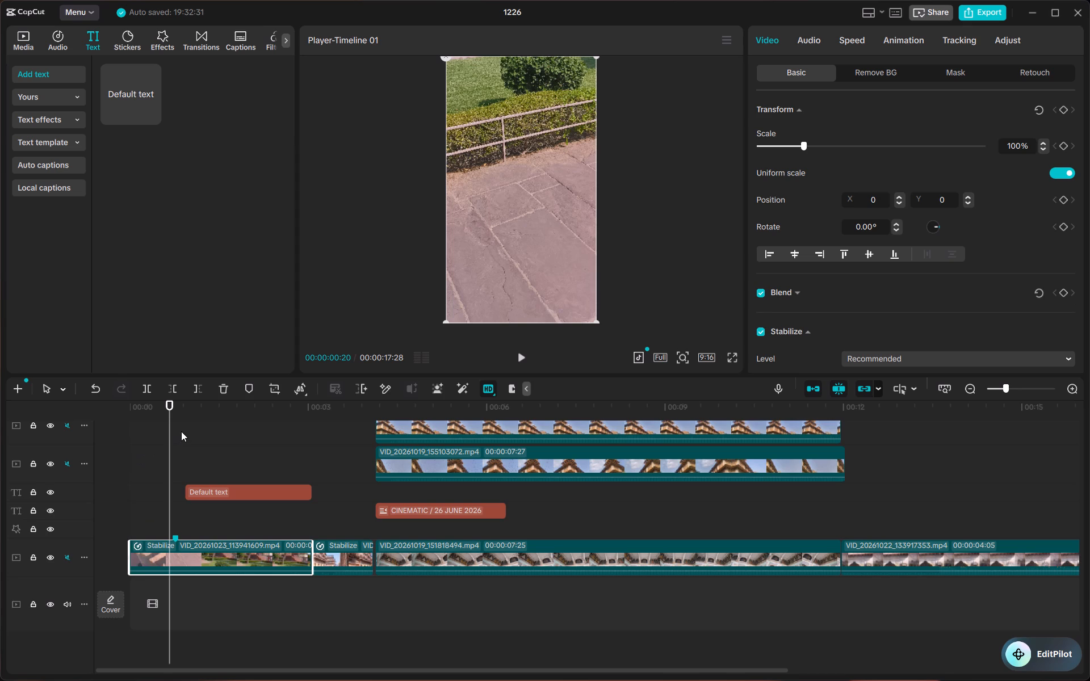
left_click_drag(171, 424, 116, 423)
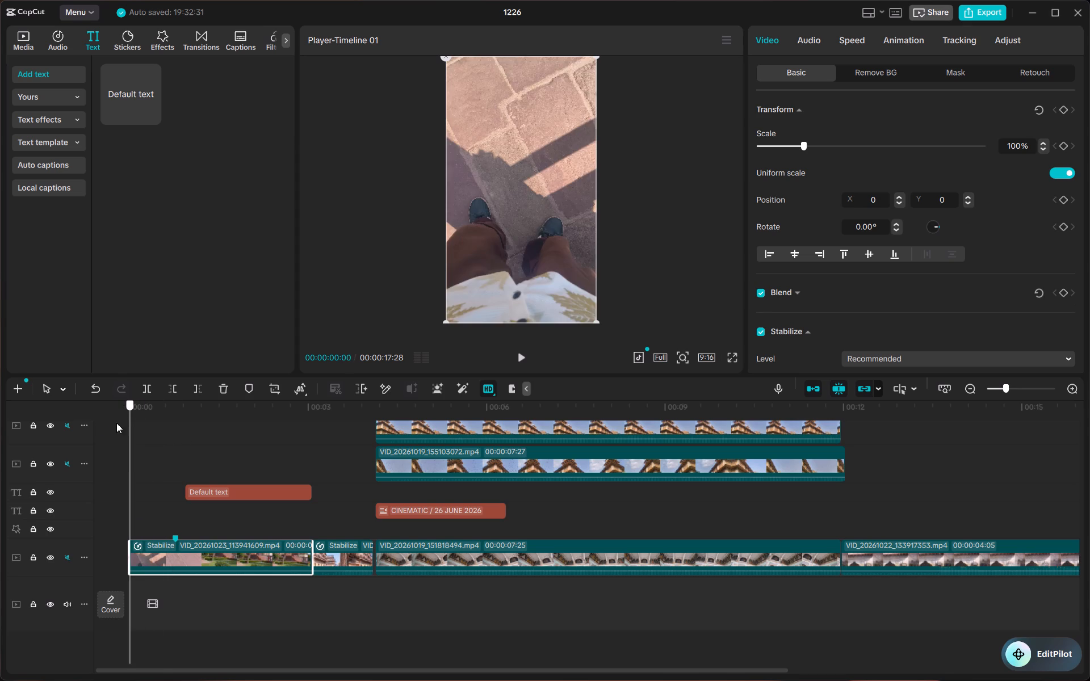
left_click_drag(116, 423, 316, 435)
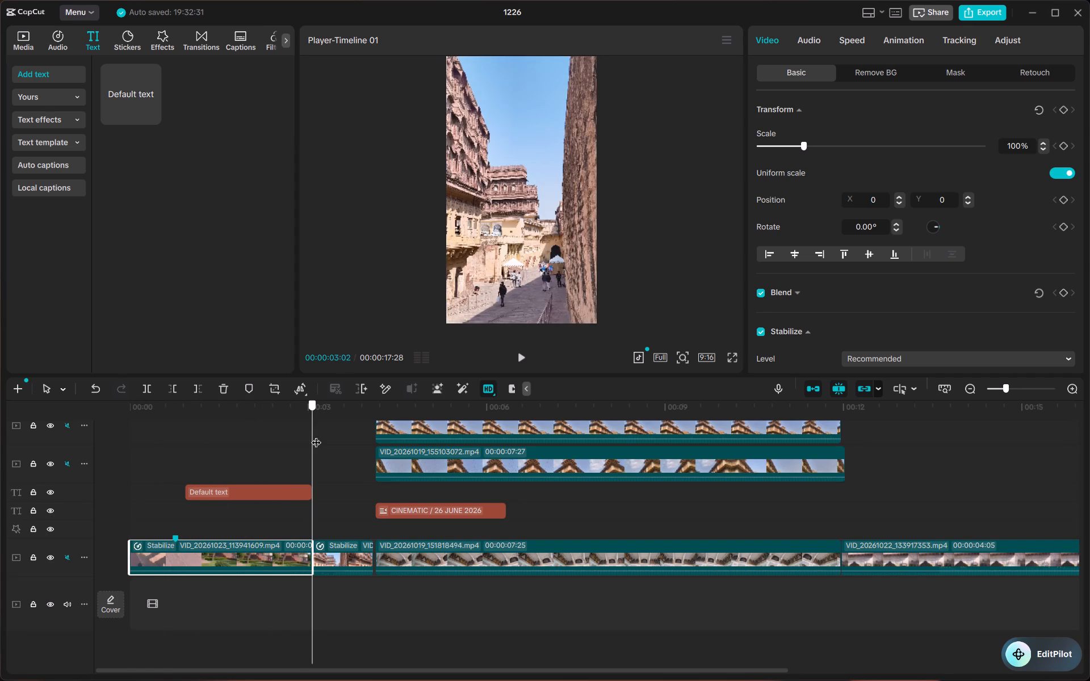
left_click_drag(316, 435, 312, 447)
left_click_drag(312, 447, 319, 451)
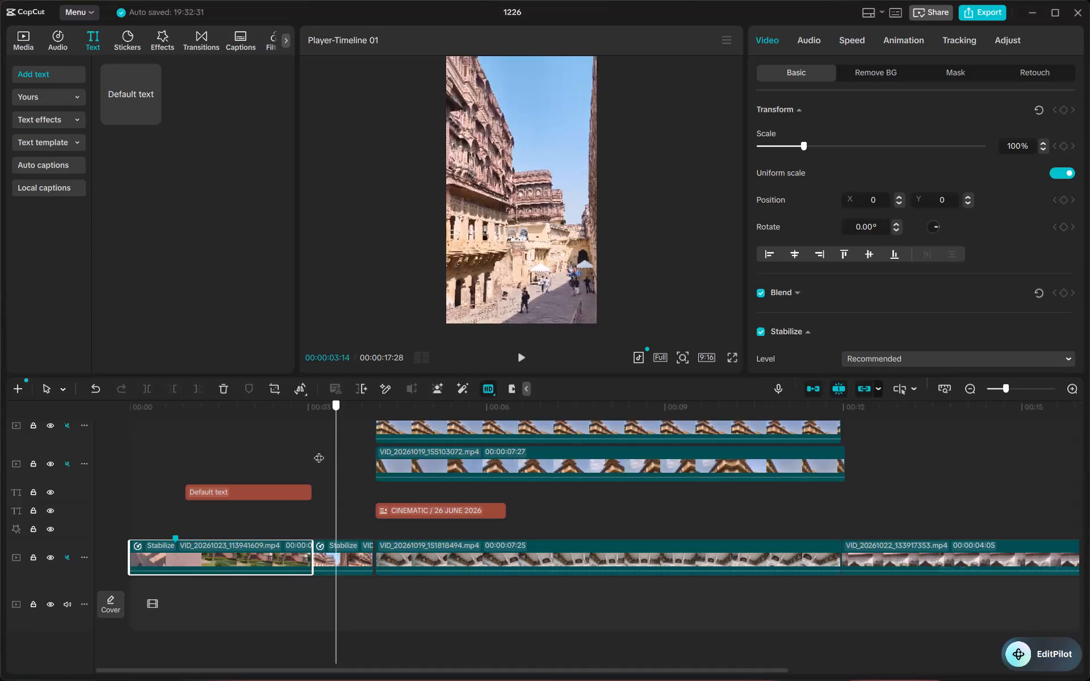
left_click_drag(319, 451, 266, 449)
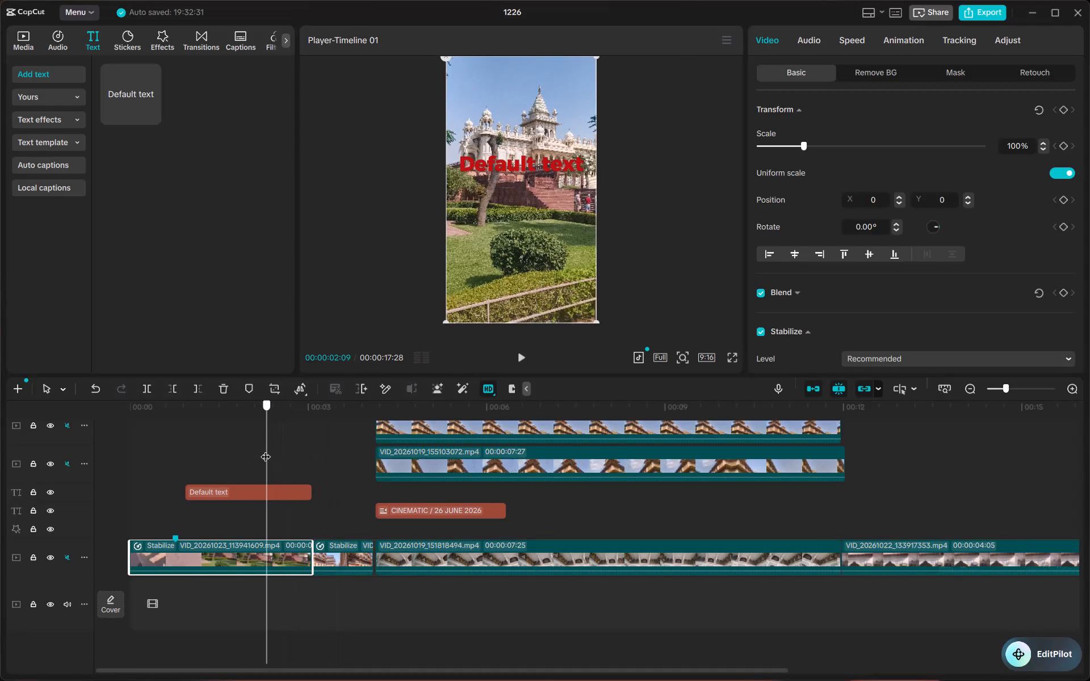
left_click_drag(266, 449, 232, 462)
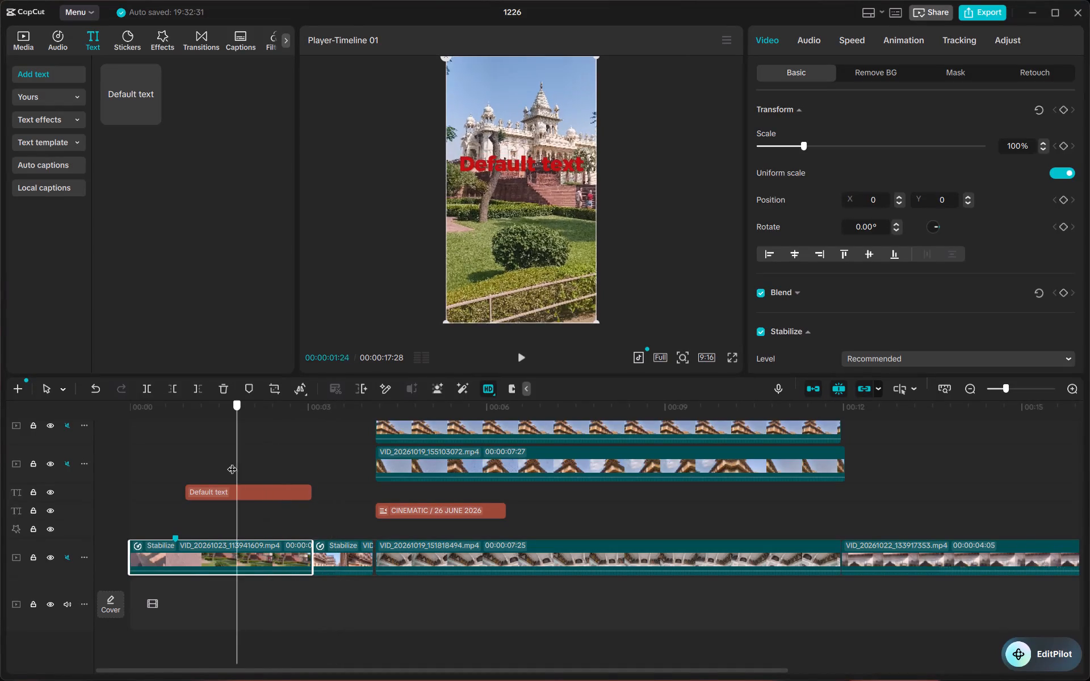
left_click_drag(232, 462, 192, 461)
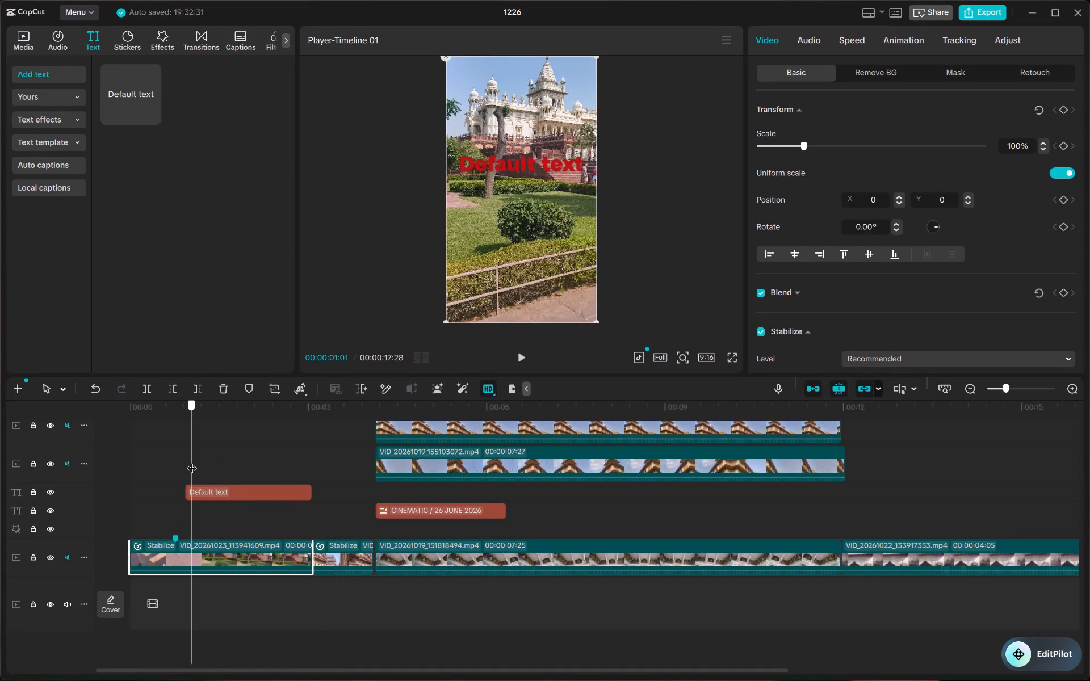
left_click_drag(192, 461, 227, 452)
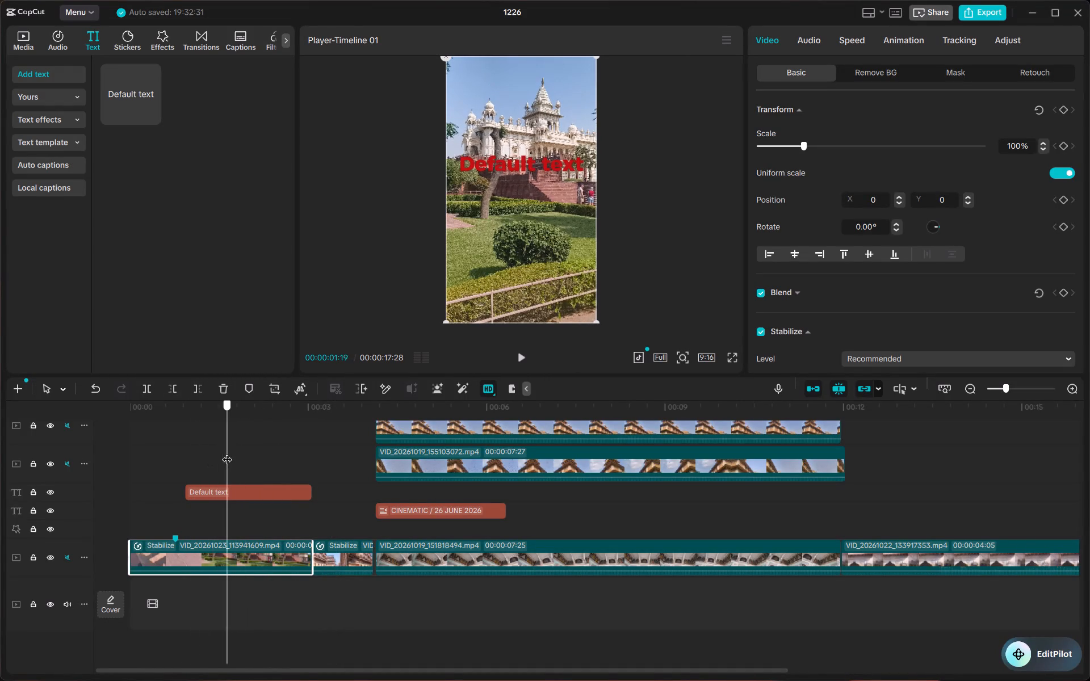
Replay the opening from the start in short stretches, and scrub on to the stacked three-clip section at 00:00:04:12.
left_click_drag(227, 452, 92, 452)
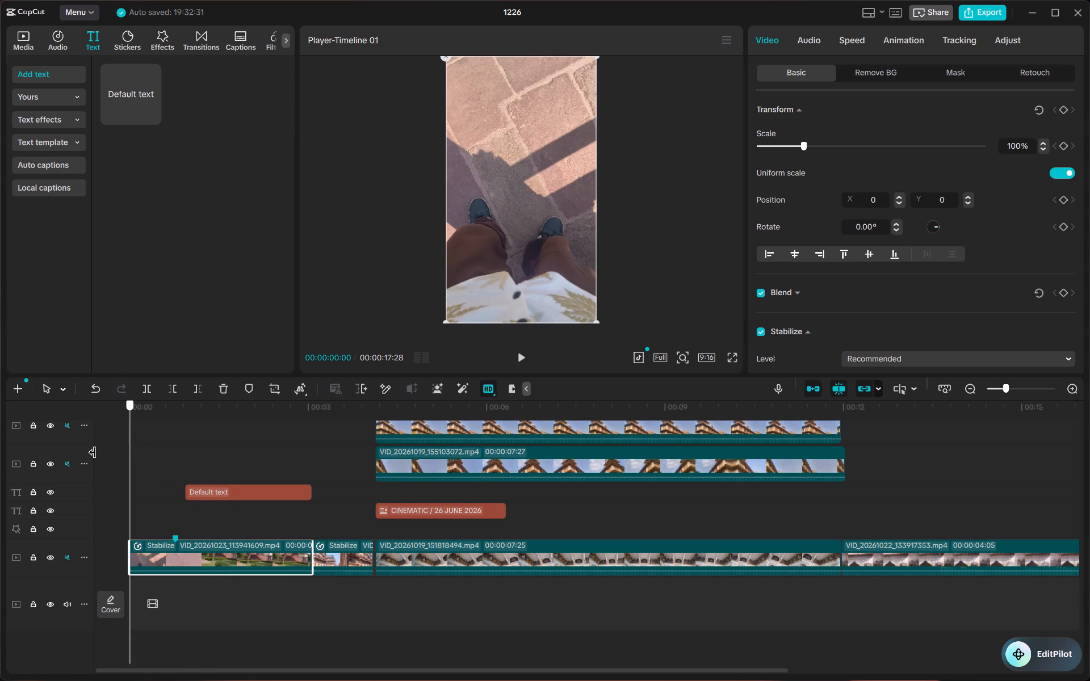
key("space")
key("space")
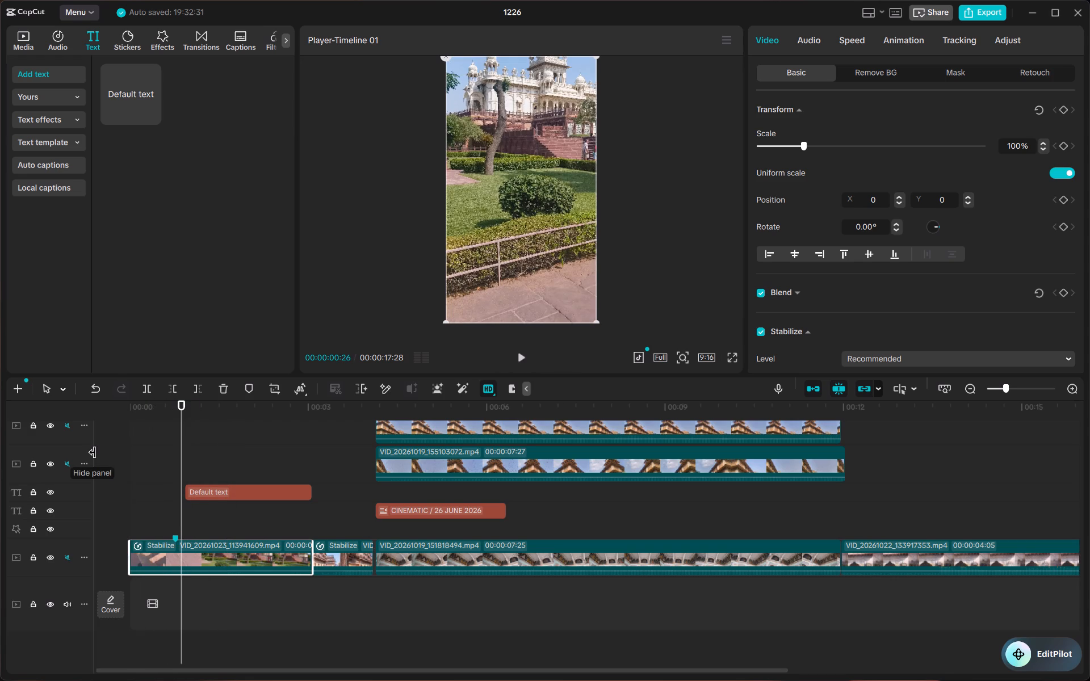
key("space")
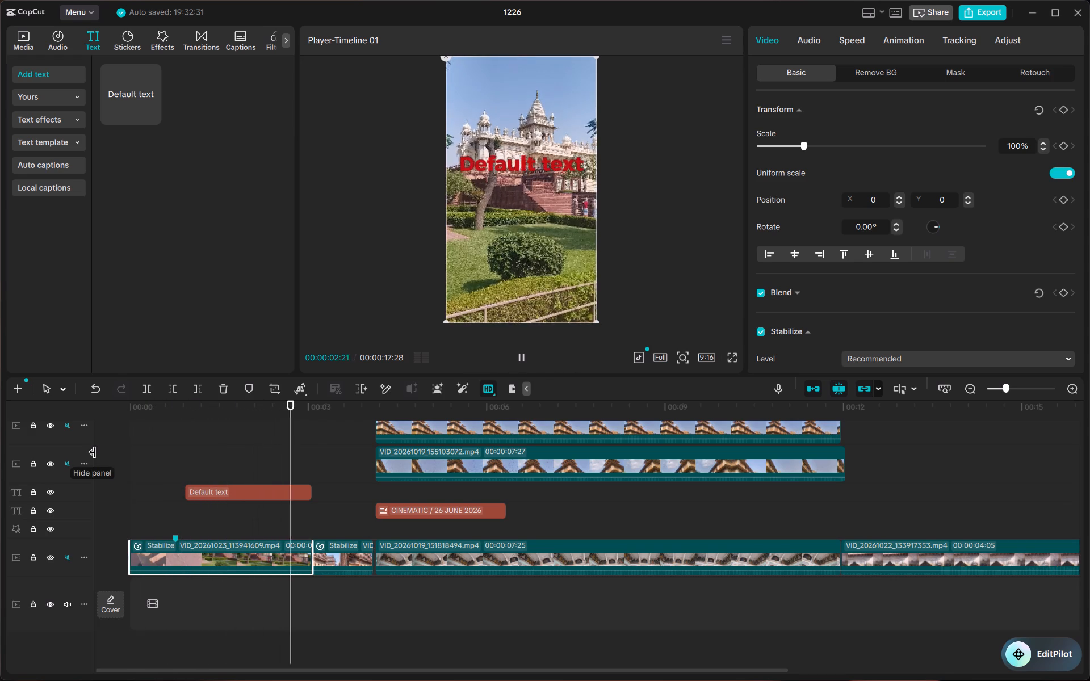
key("space")
key("space")
key("space")
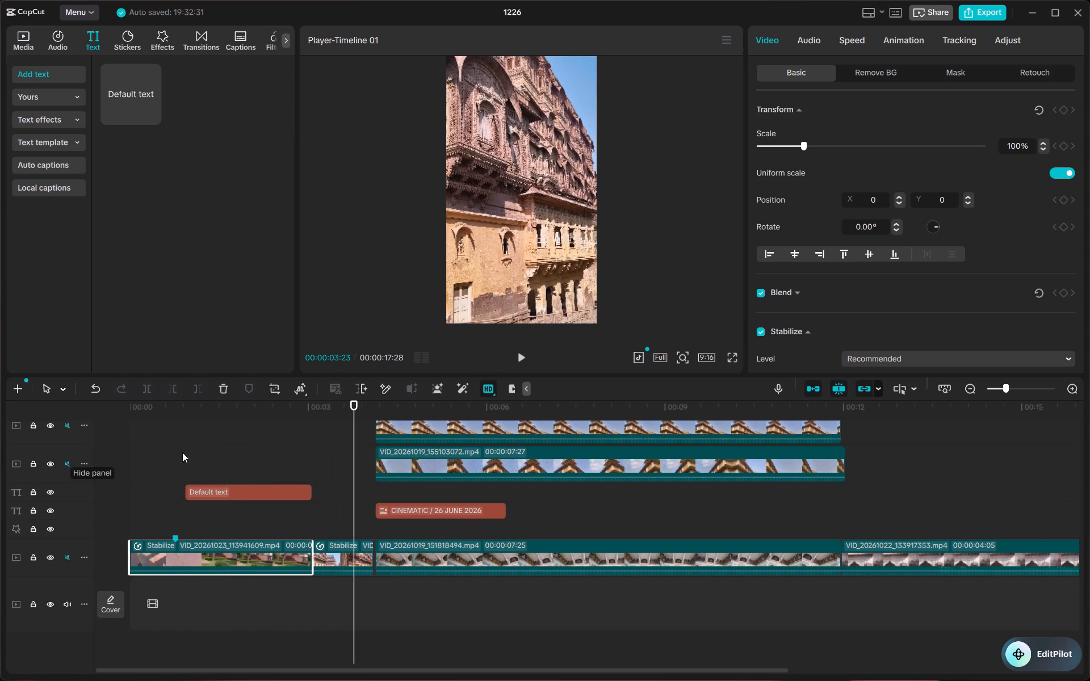
left_click_drag(352, 442, 93, 459)
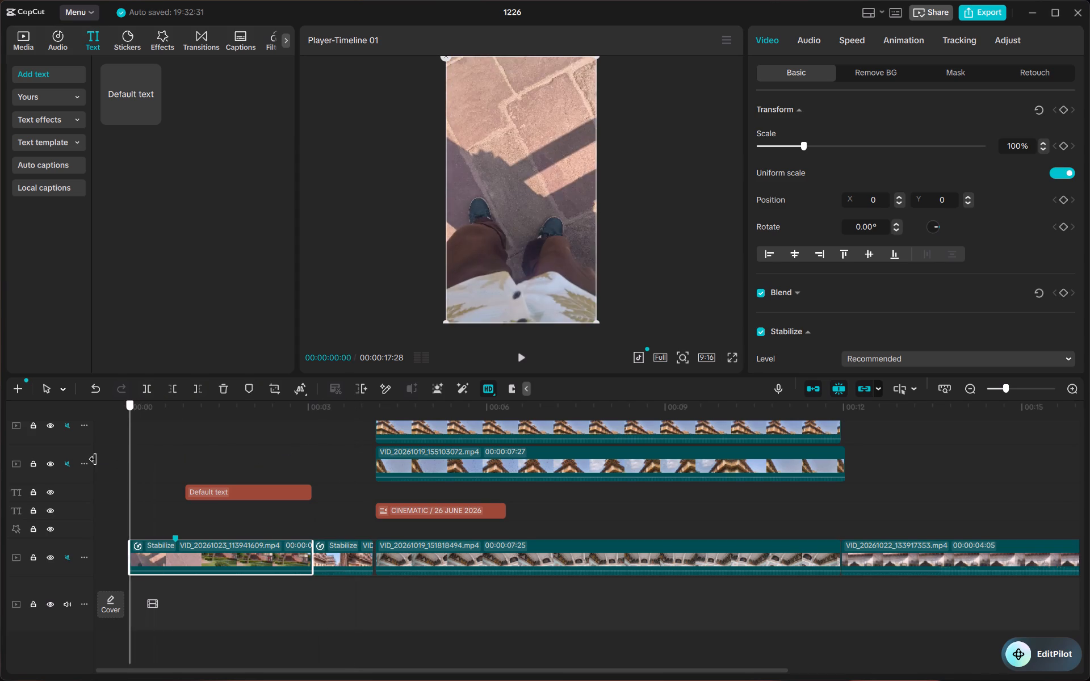
left_click_drag(93, 459, 392, 457)
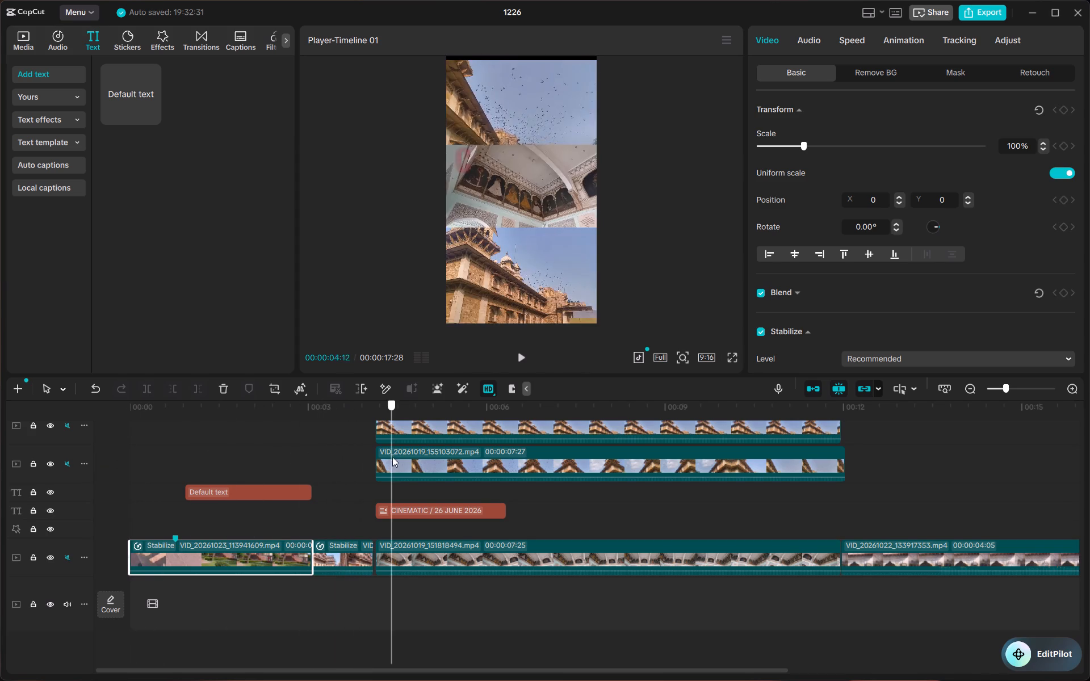
Replay the opening from the start in short stretches, and scrub around where the Default text comes in, ending at 00:00:01:10.
left_click_drag(392, 457, 64, 468)
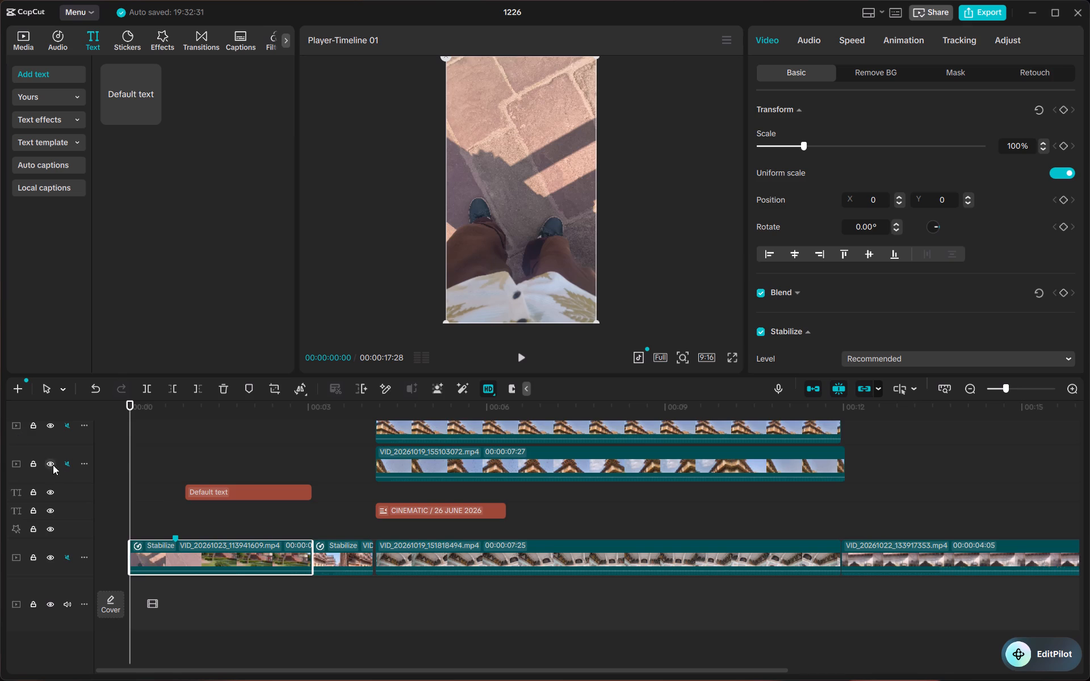
left_click_drag(135, 410, 195, 421)
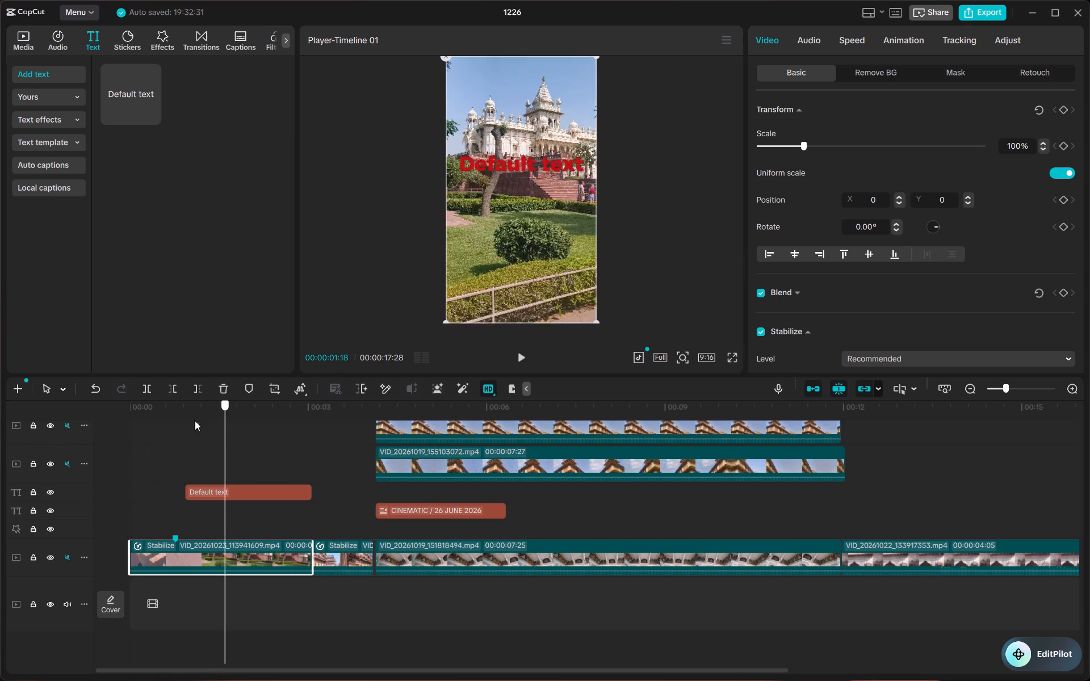
left_click_drag(195, 421, 85, 430)
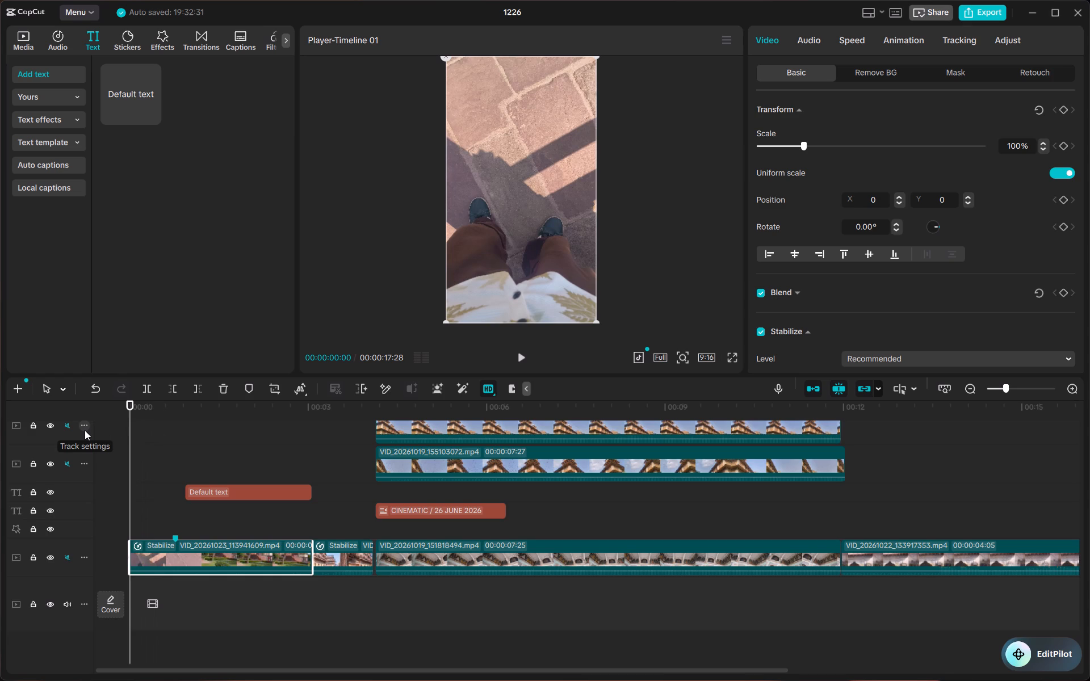
key("space")
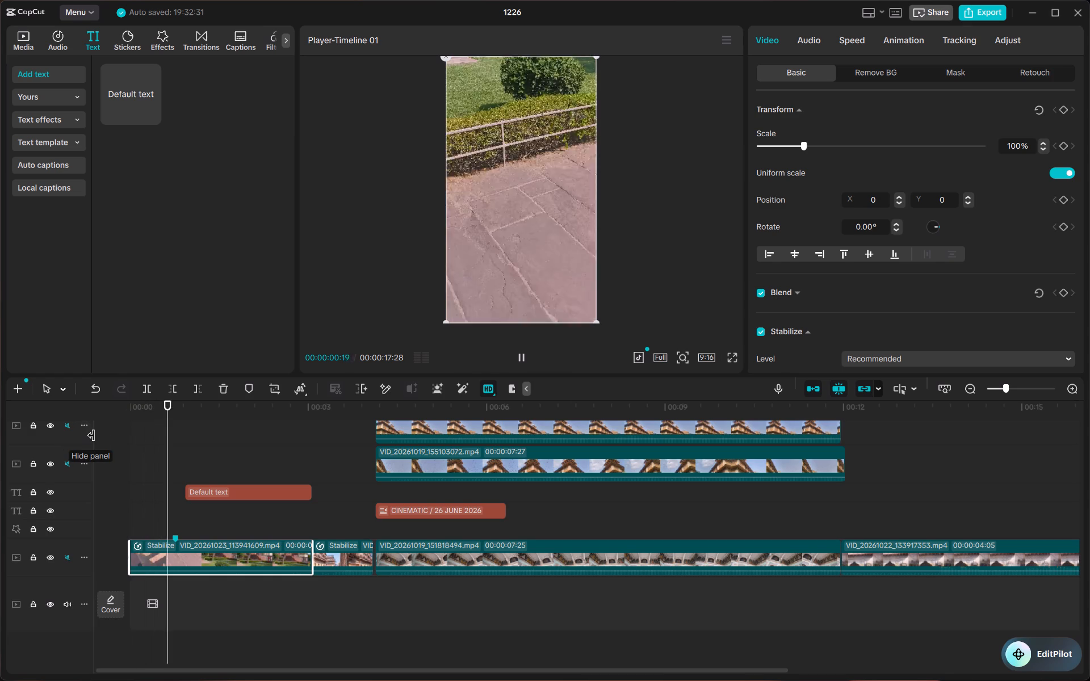
key("space")
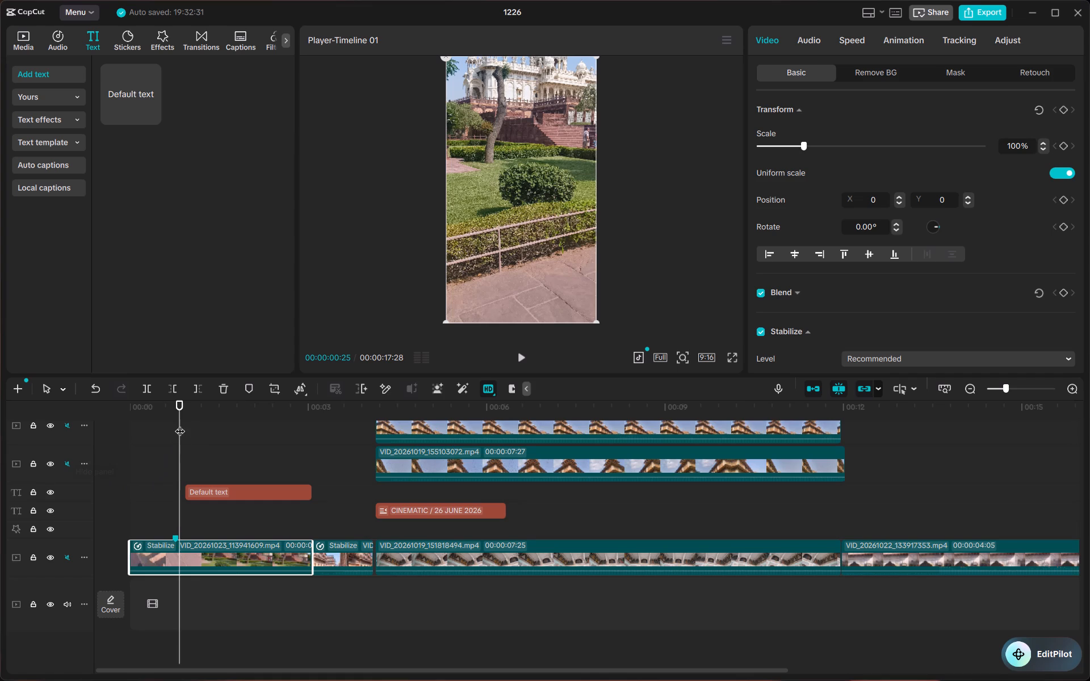
left_click_drag(178, 412, 49, 410)
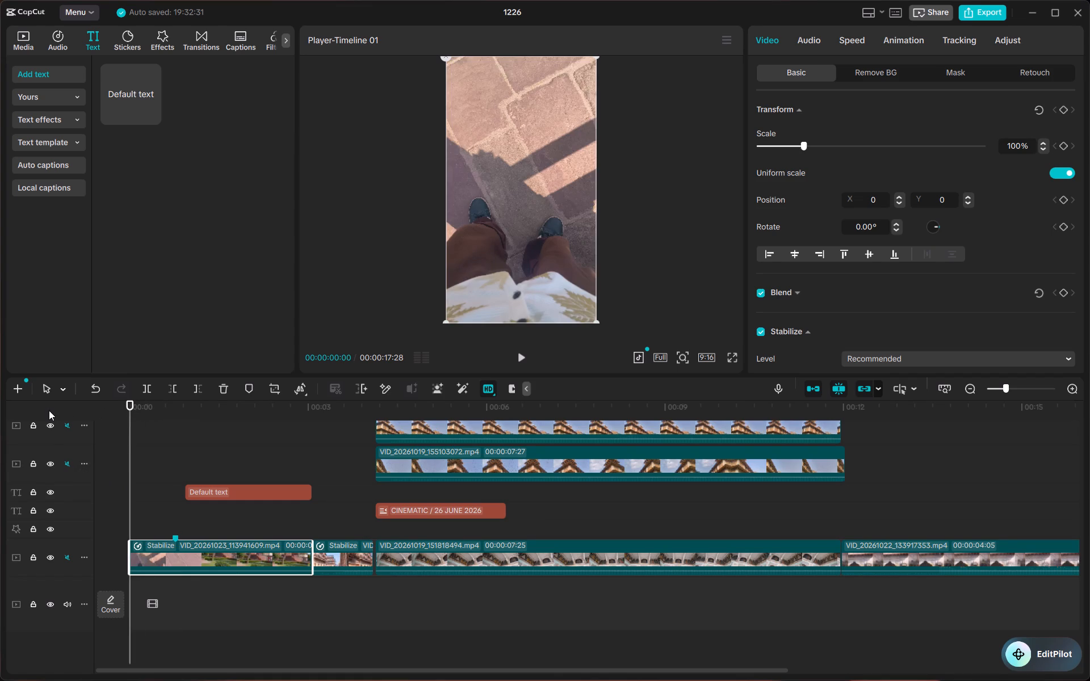
key("space")
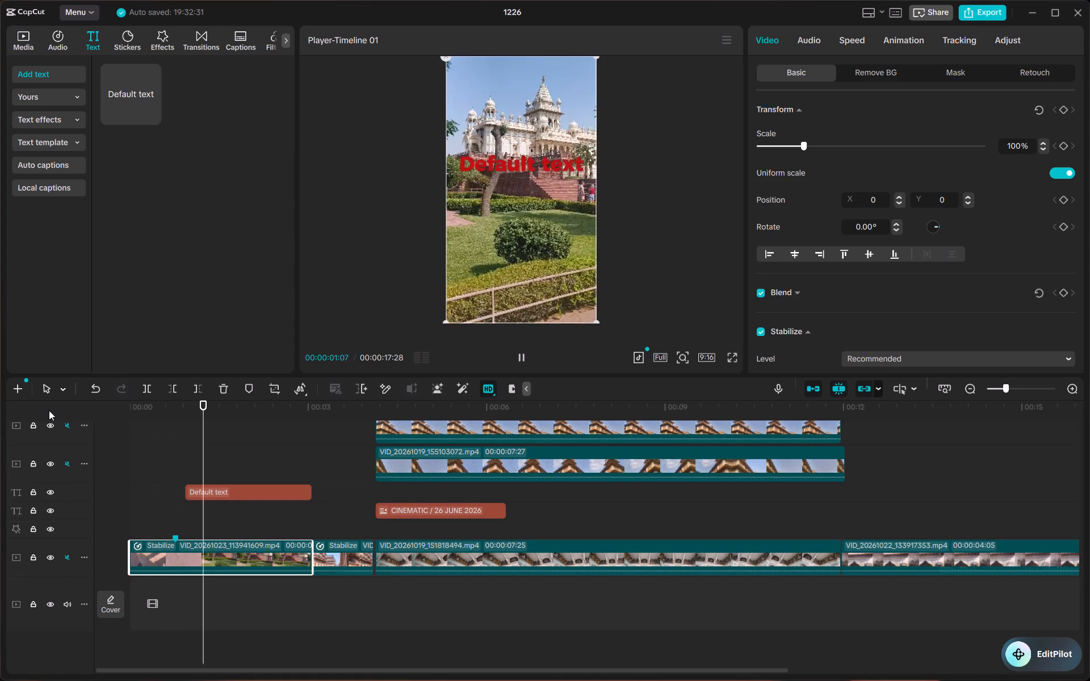
key("space")
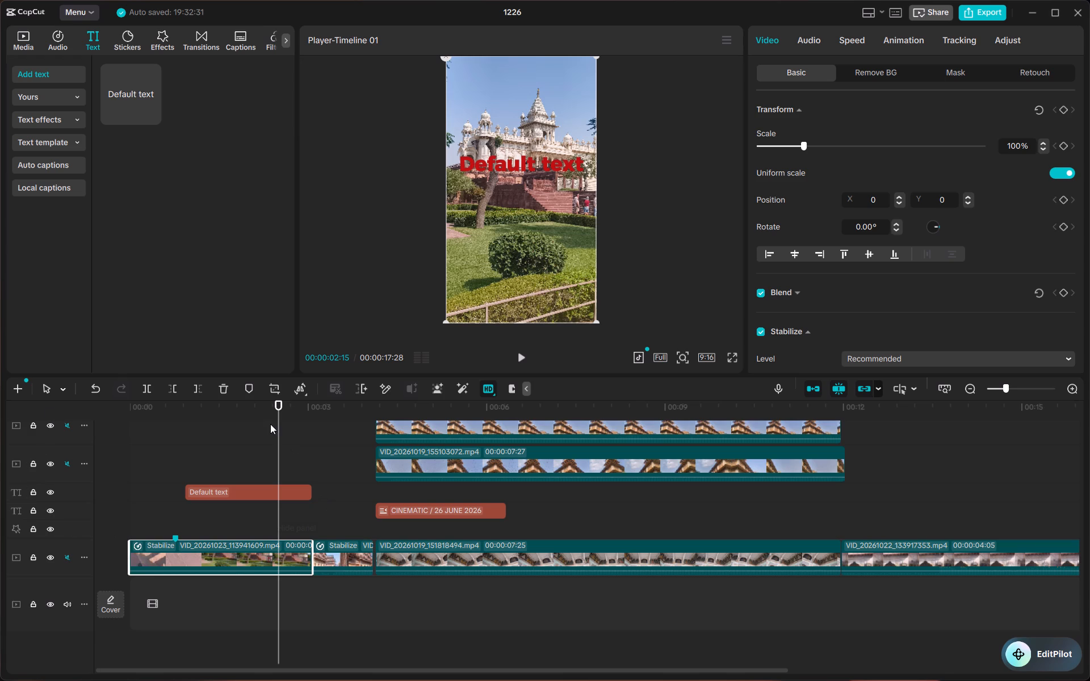
left_click_drag(283, 418, 209, 418)
left_click_drag(208, 404, 200, 406)
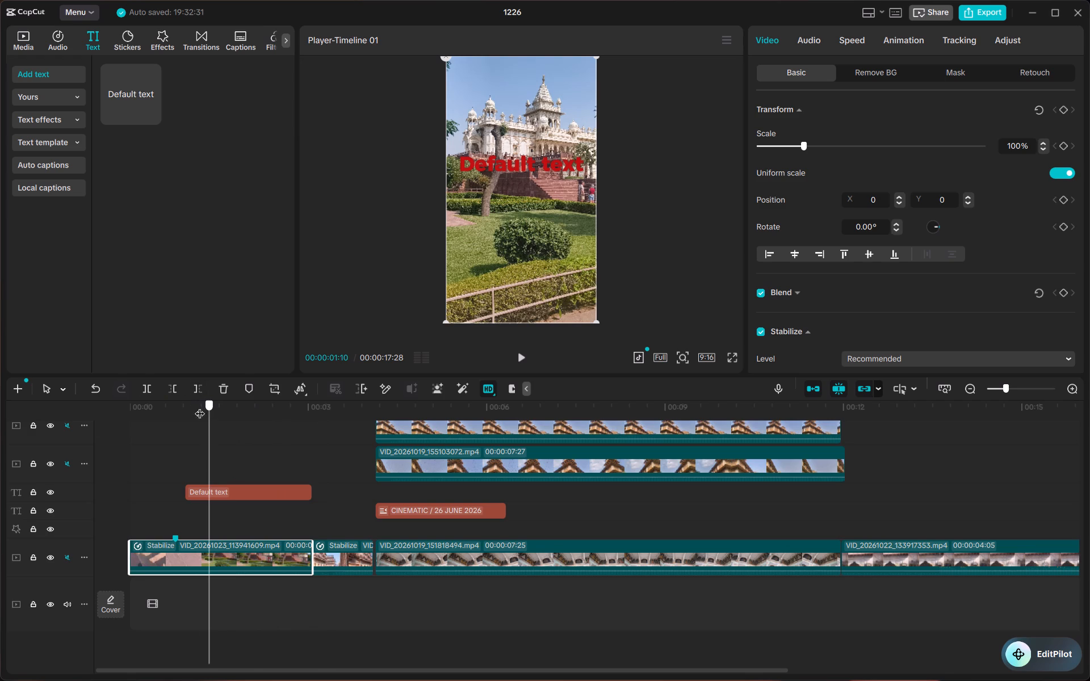
left_click_drag(200, 406, 210, 432)
Turn the Default text clip into a compound clip.
left_click(230, 481)
left_click(230, 488)
right_click(258, 489)
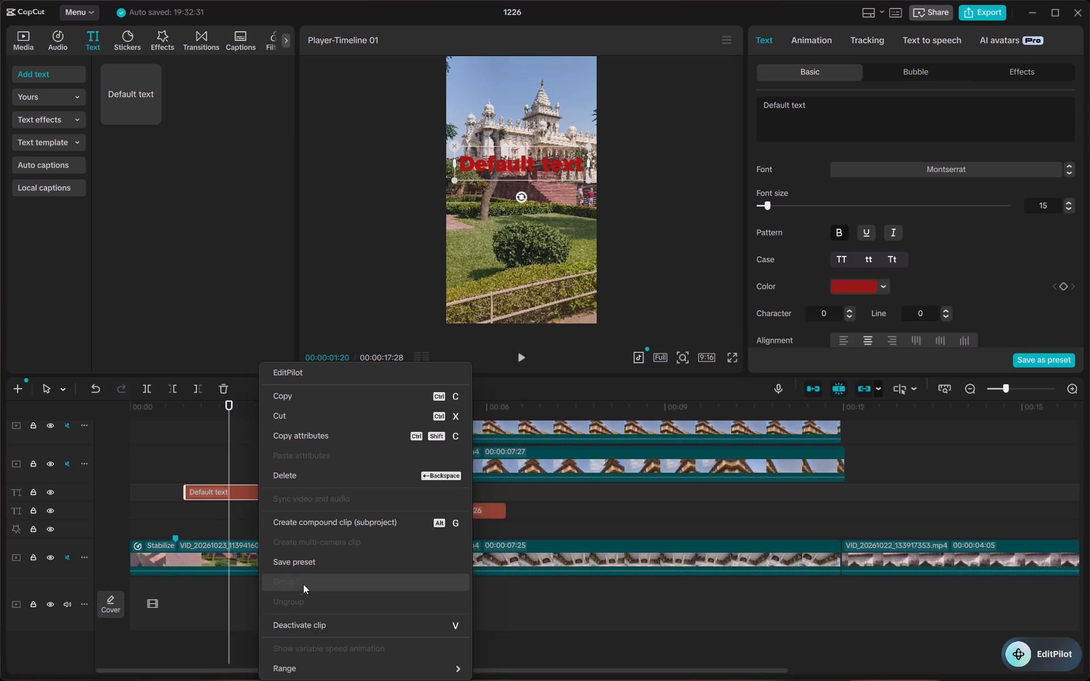
left_click(320, 529)
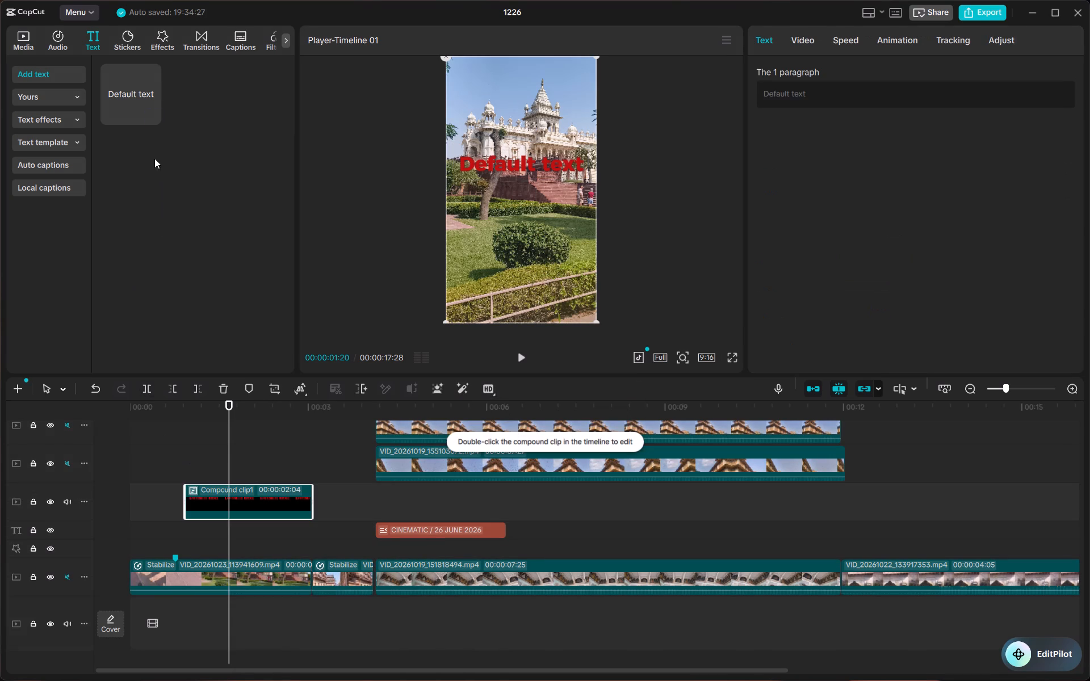
Apply the White Flash video effect to the compound text clip, trim the effect's start to about 00:00:02, and play it back.
left_click(167, 42)
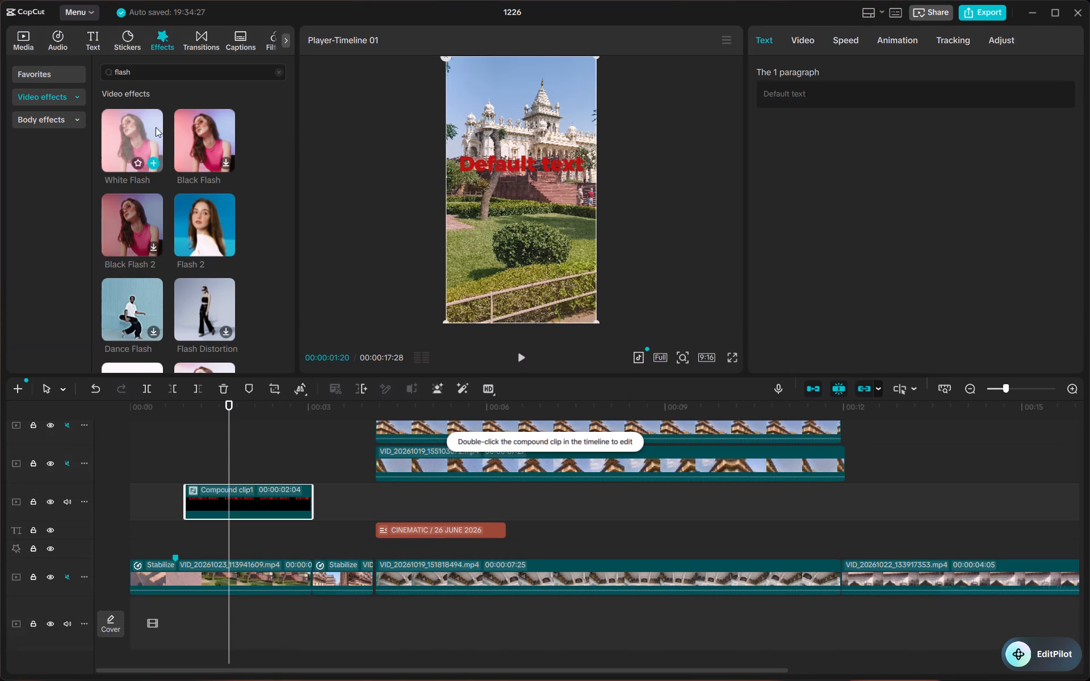
left_click_drag(133, 140, 237, 491)
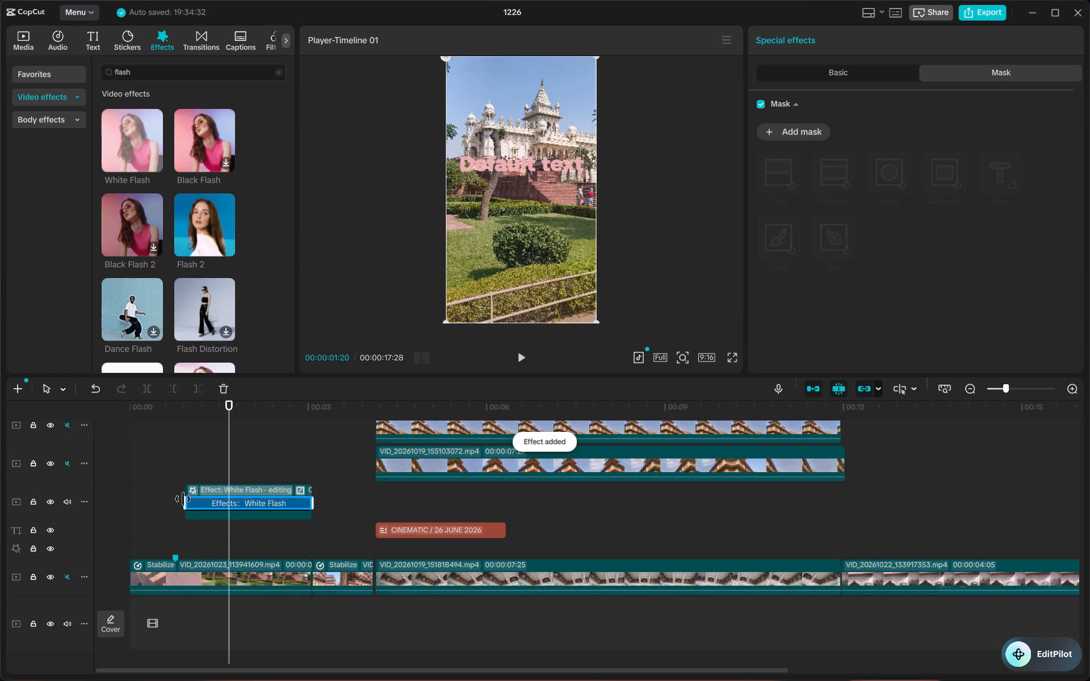
left_click_drag(183, 499, 248, 503)
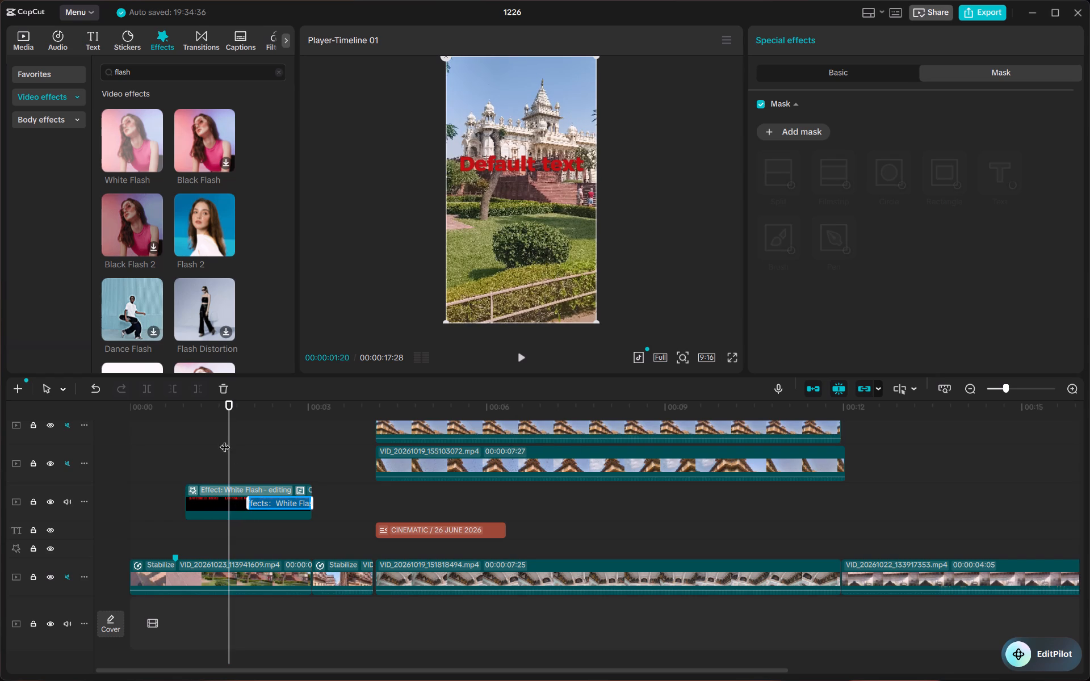
left_click_drag(232, 431, 118, 436)
key("space")
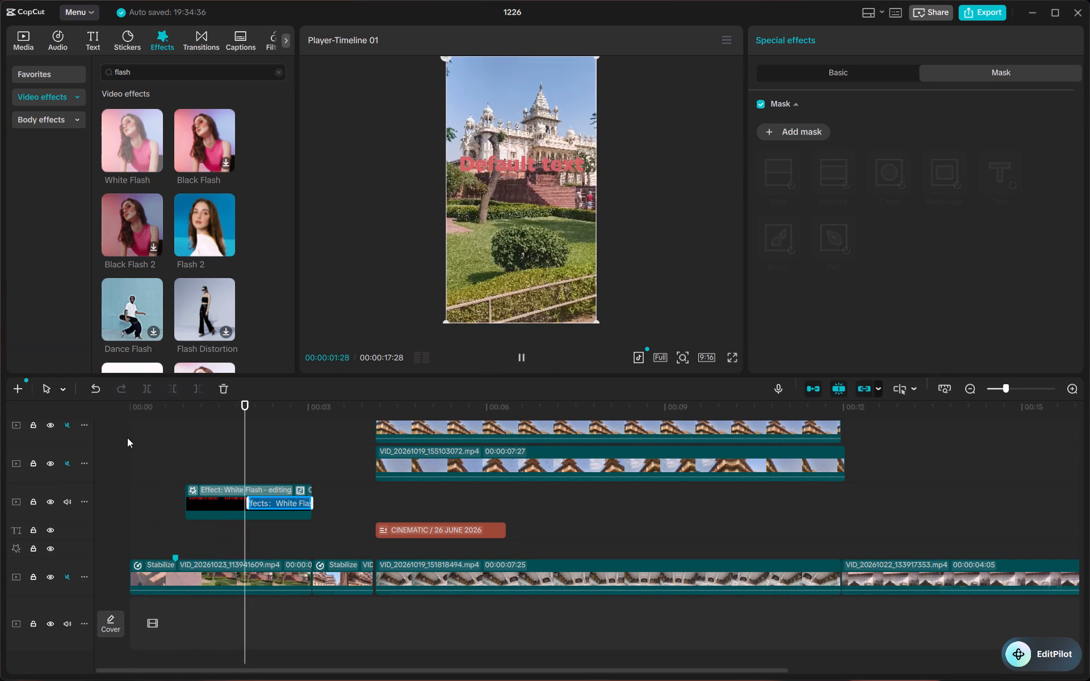
key("space")
key("space")
key("space")
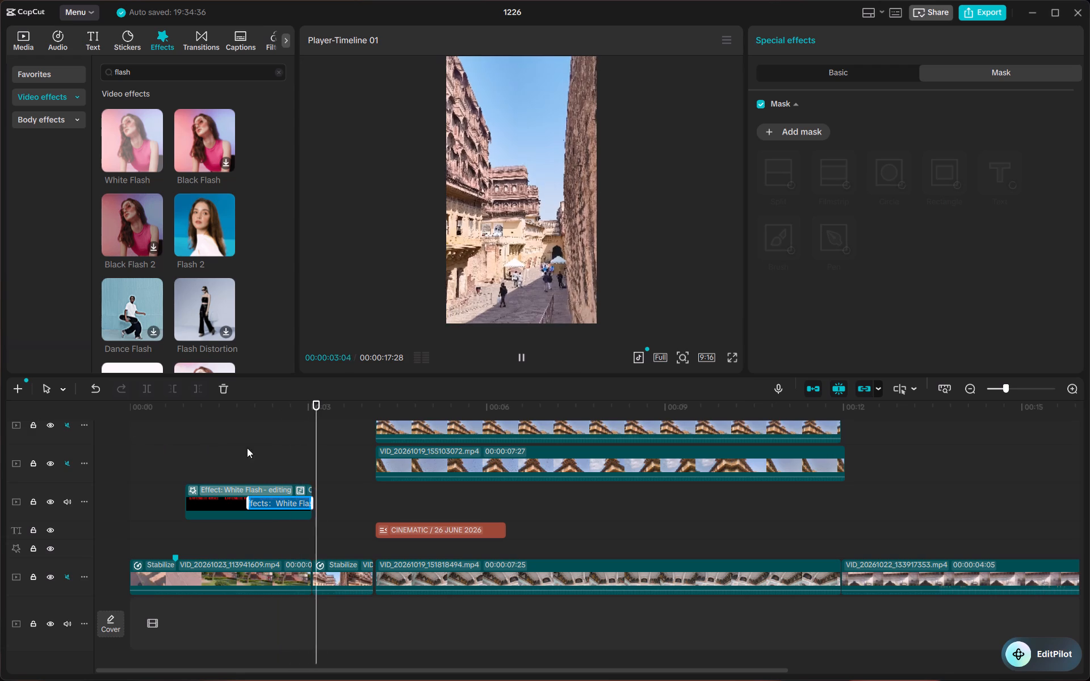
Set the White Flash effect's speed to 4, checking it on the text at 00:00:02:11.
left_click(290, 501)
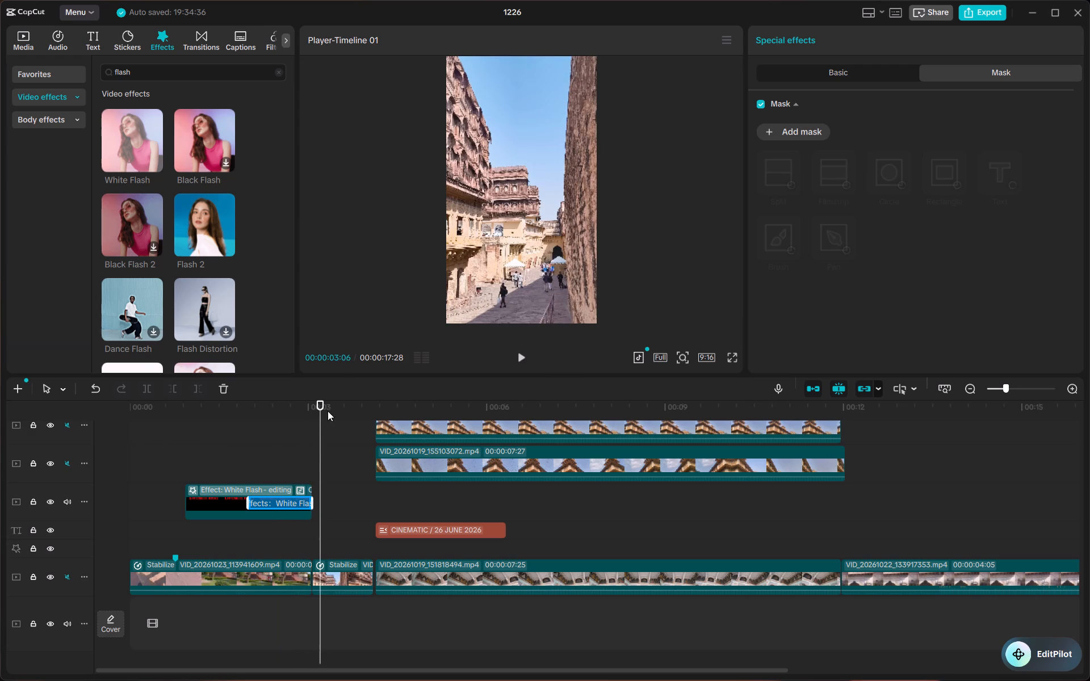
left_click_drag(317, 415, 270, 423)
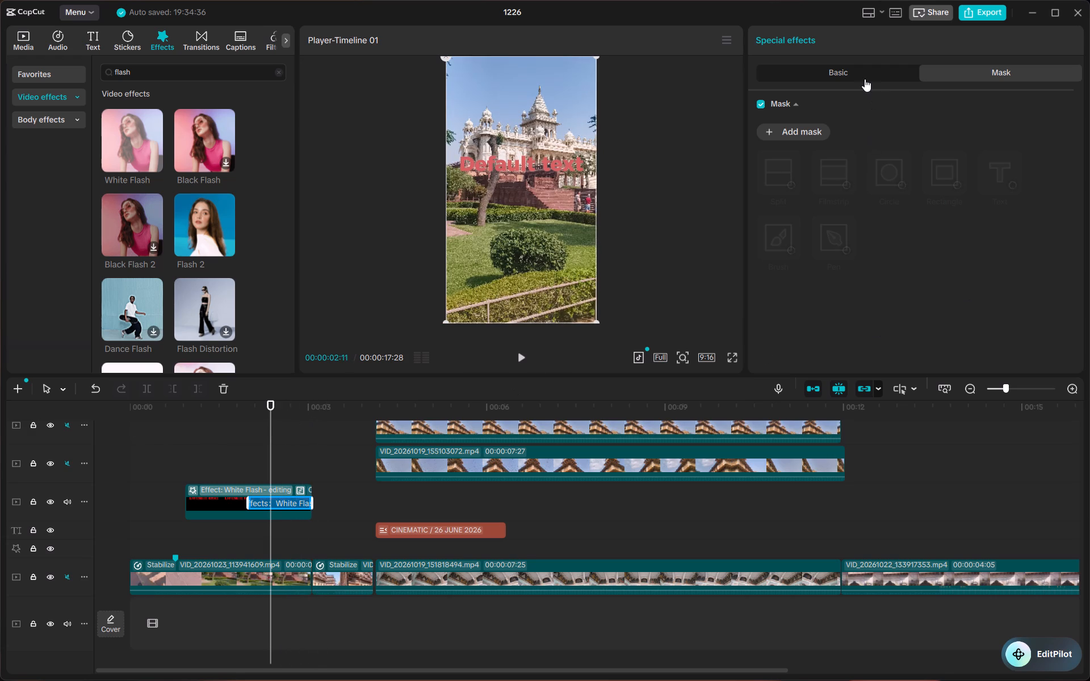
left_click(865, 78)
left_click_drag(835, 169, 796, 173)
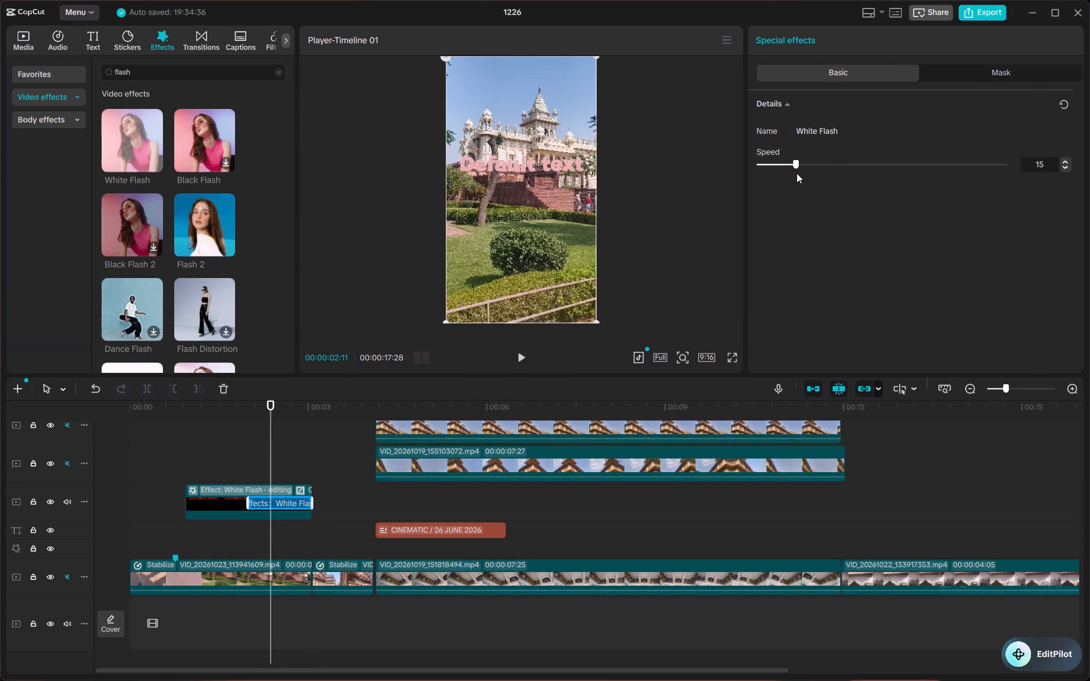
left_click_drag(796, 173, 764, 179)
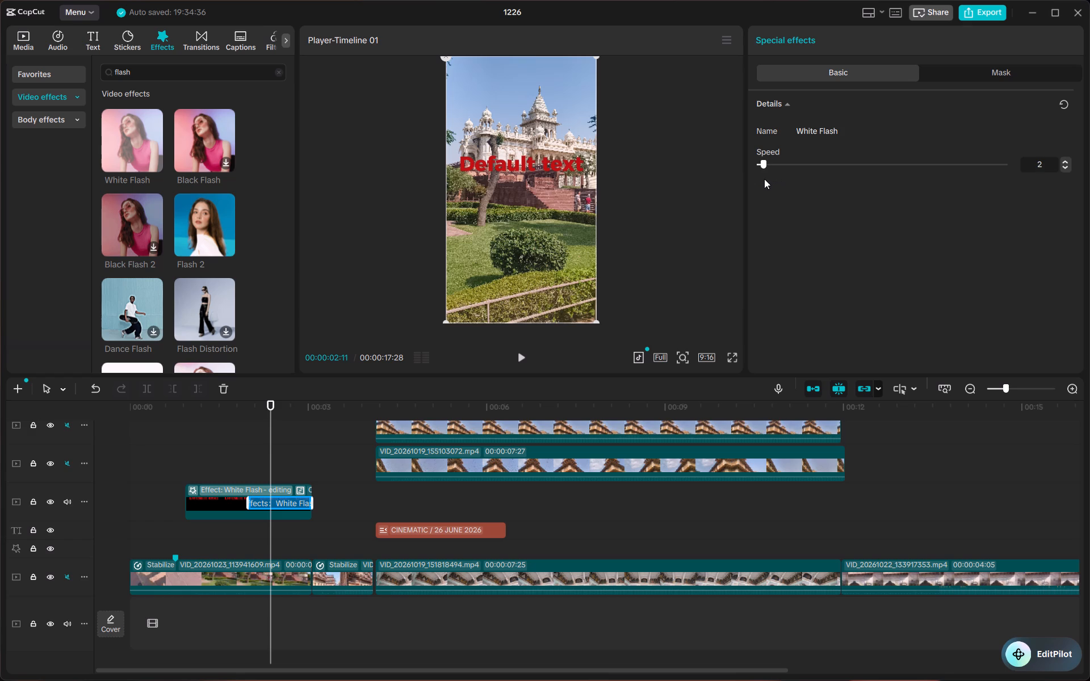
left_click_drag(764, 179, 770, 179)
Replay the opening from the start several times past the first cut, and scrub through the White Flash on the Default text.
left_click_drag(269, 422, 46, 443)
key("space")
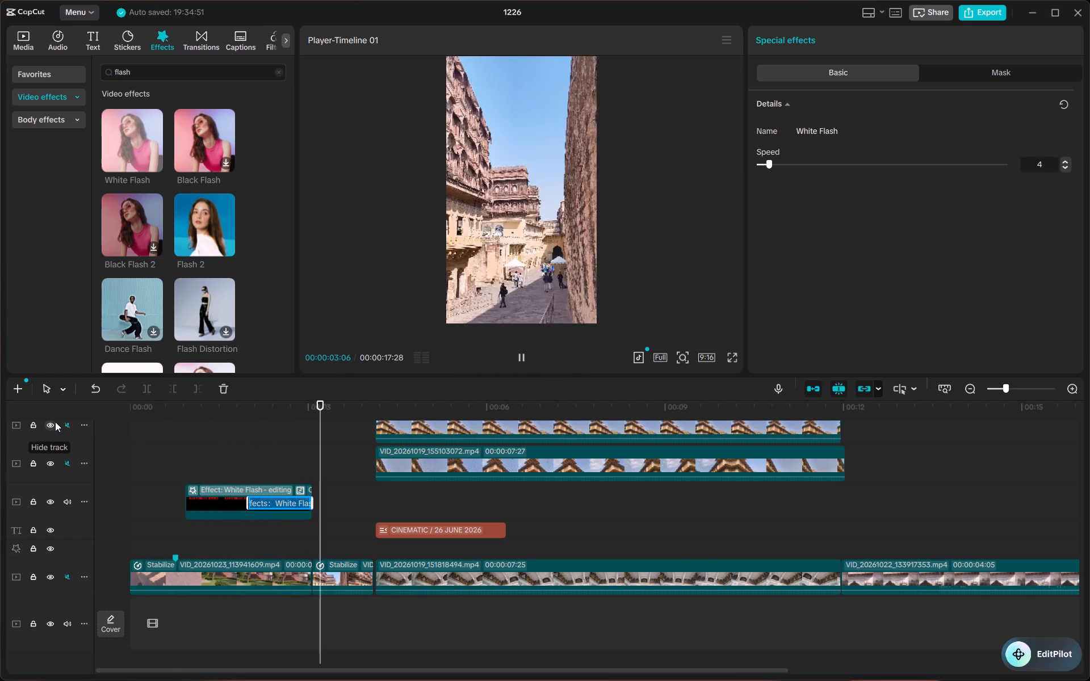
key("space")
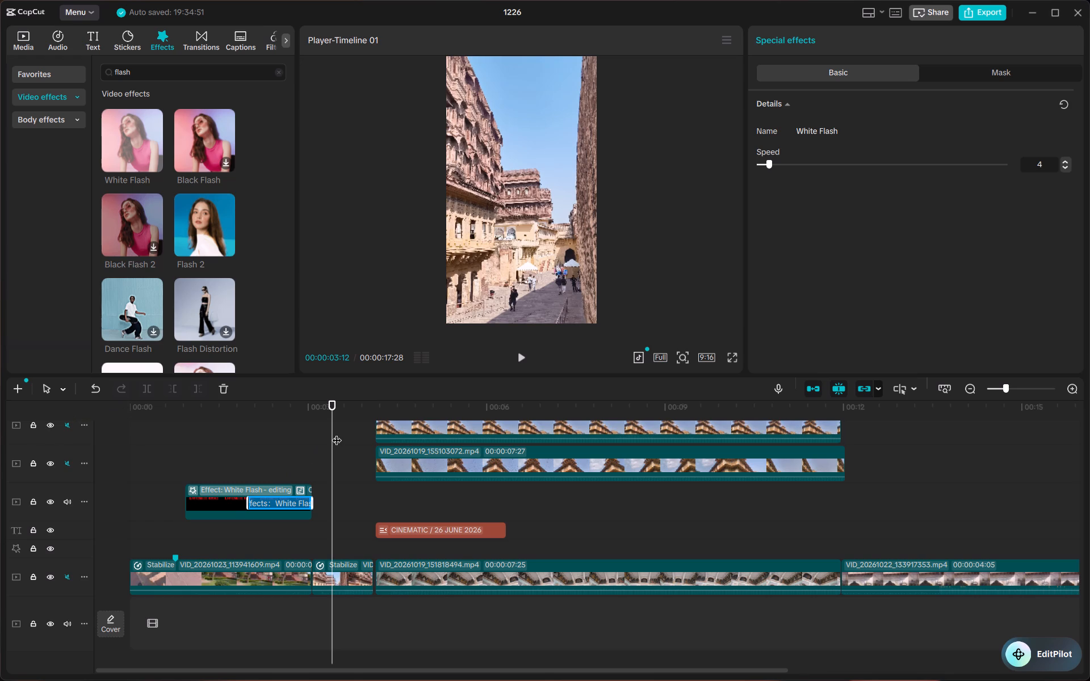
left_click_drag(332, 433, 133, 454)
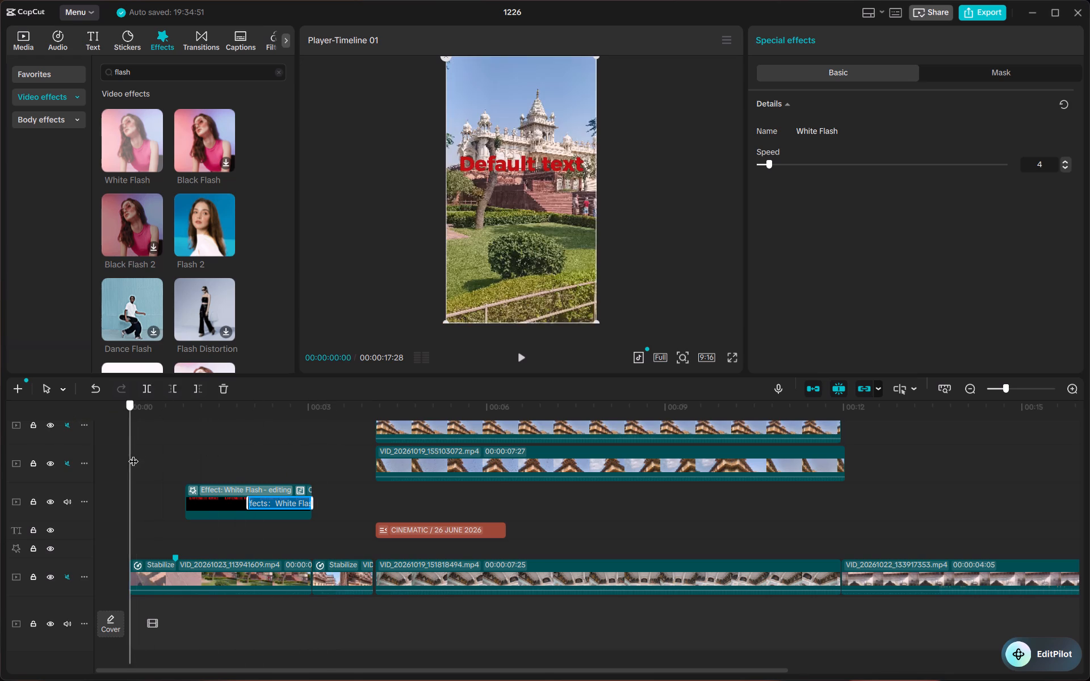
left_click_drag(133, 454, 949, 439)
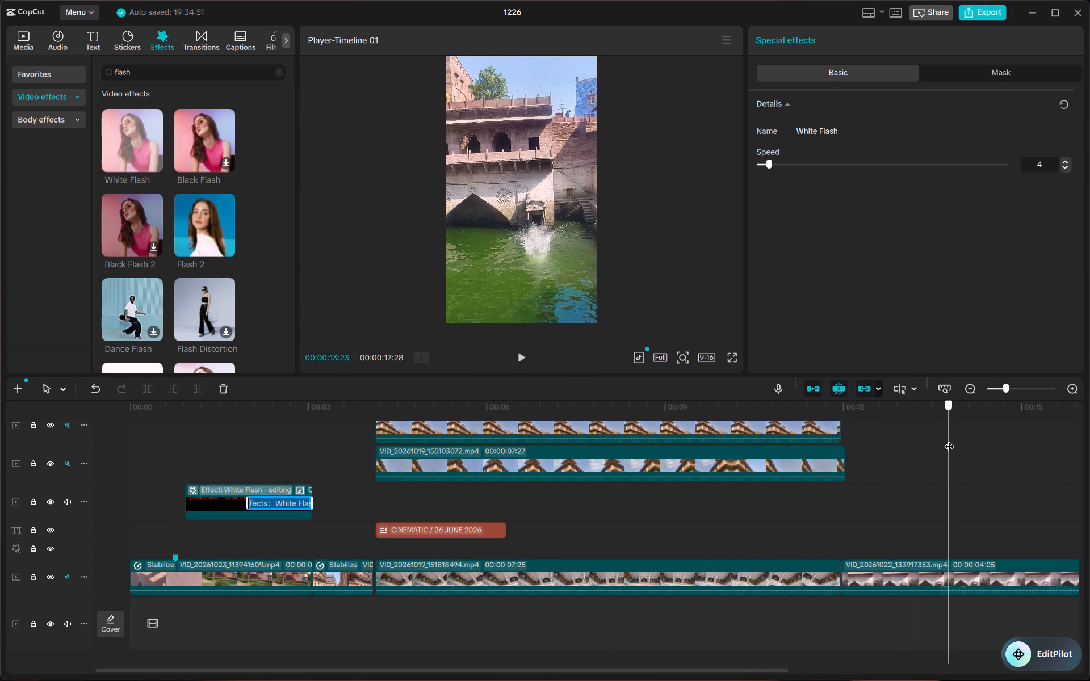
left_click_drag(949, 439, 0, 454)
key("space")
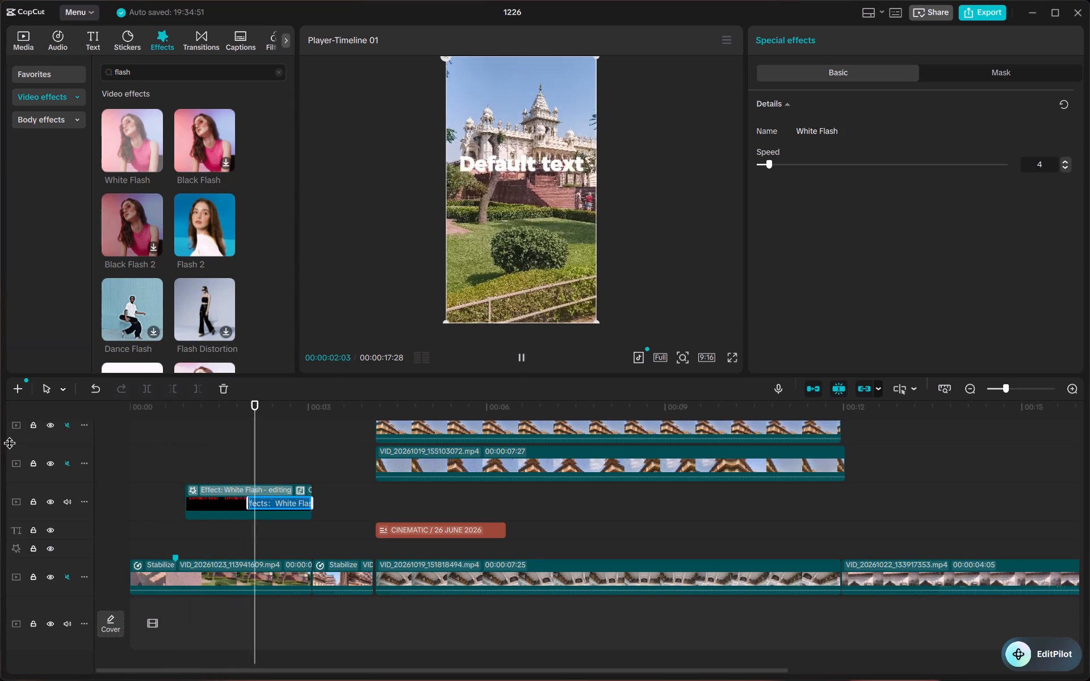
key("space")
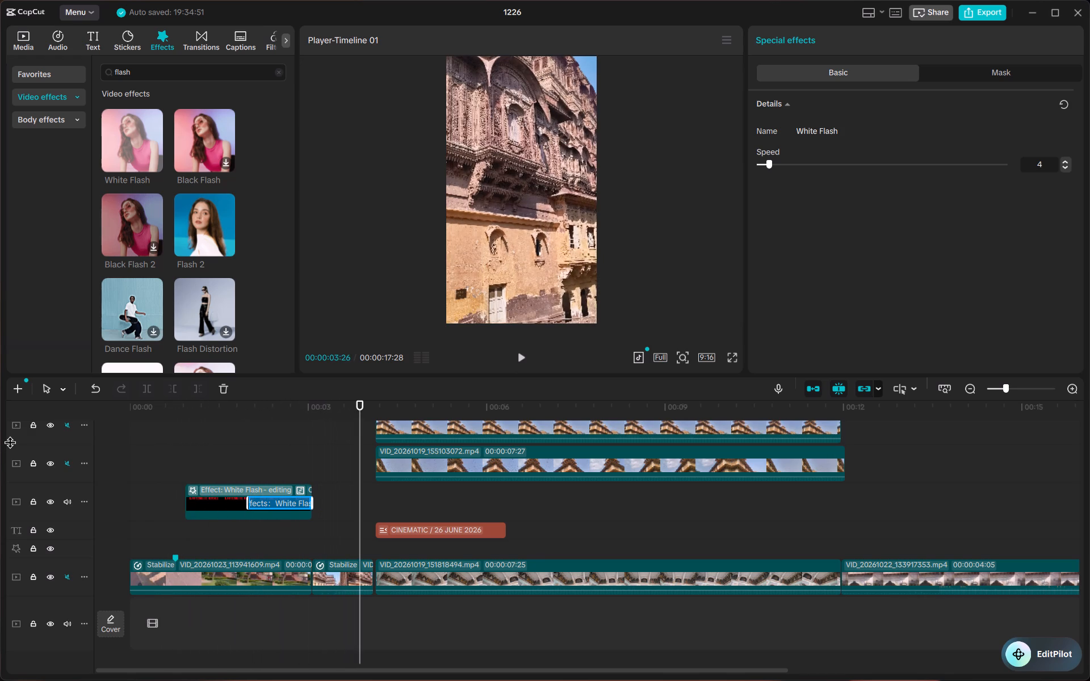
left_click_drag(364, 434, 225, 432)
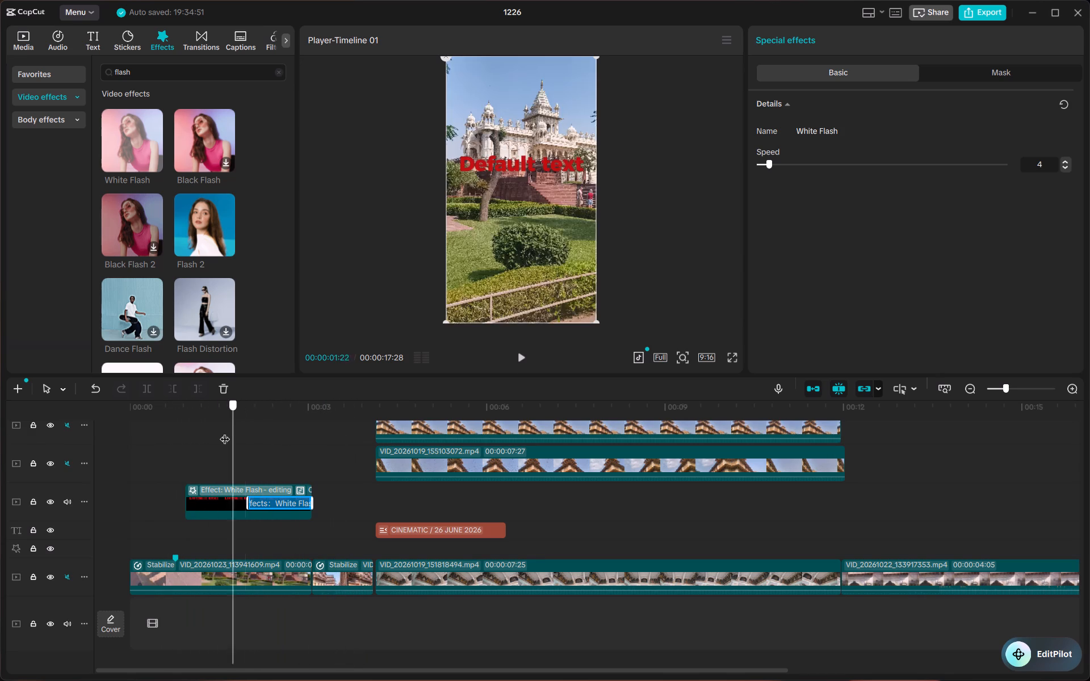
left_click_drag(225, 432, 299, 435)
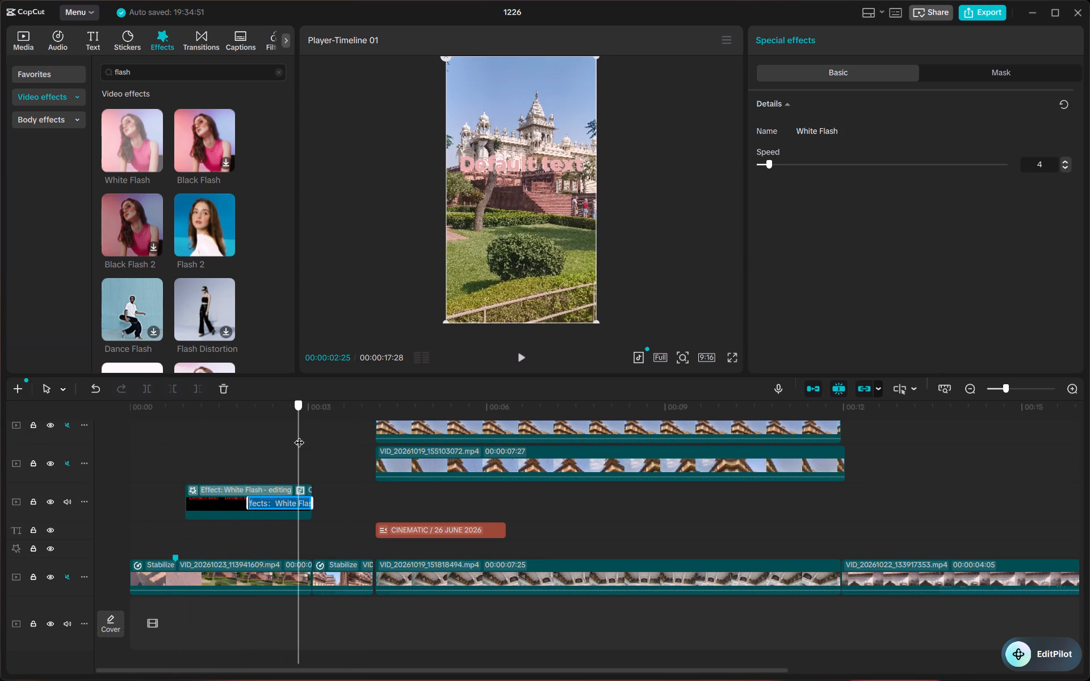
left_click_drag(299, 435, 98, 457)
key("space")
key("space")
key("space")
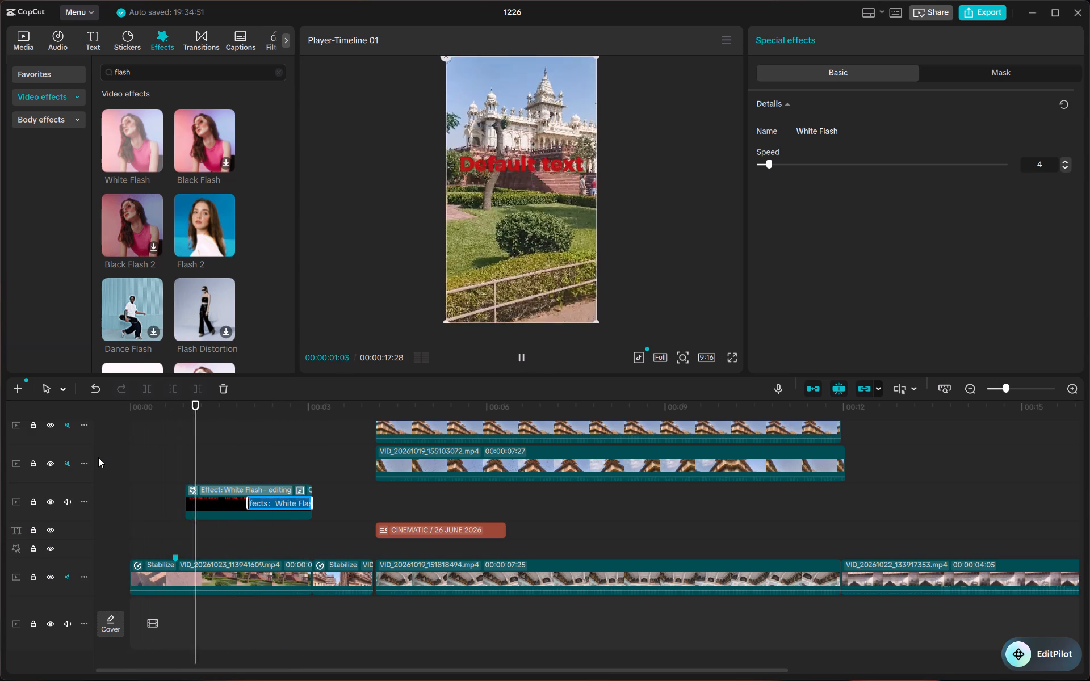
key("space")
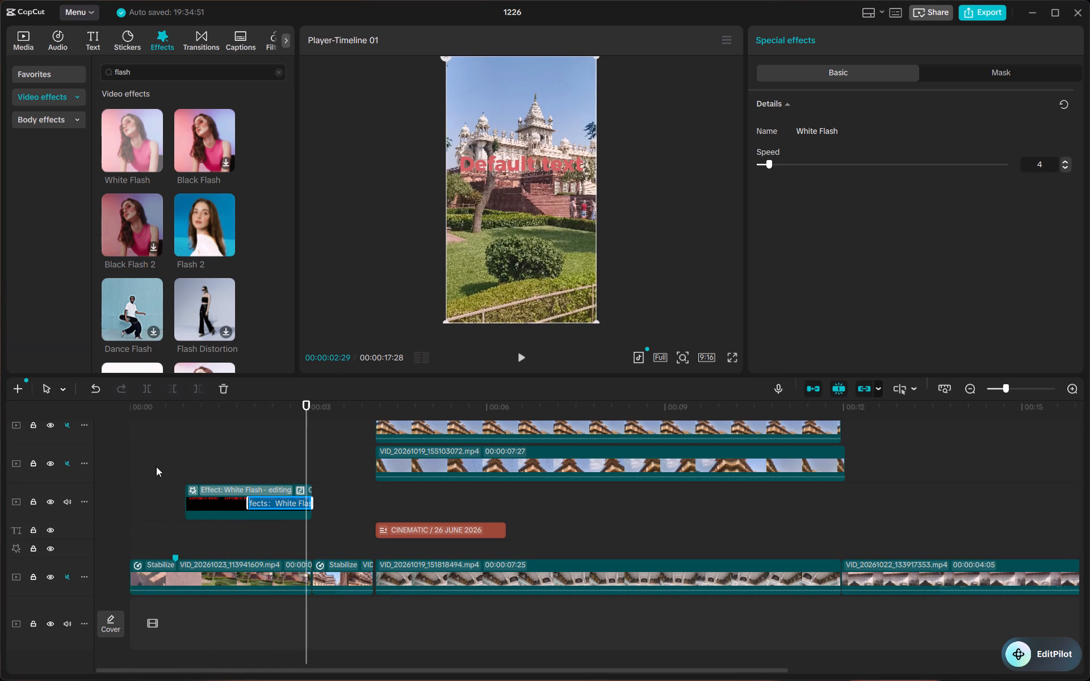
Scrub past the first cut to the stacked three-clip section and examine the CINEMATIC title around 00:00:05:04.
left_click_drag(307, 439, 326, 437)
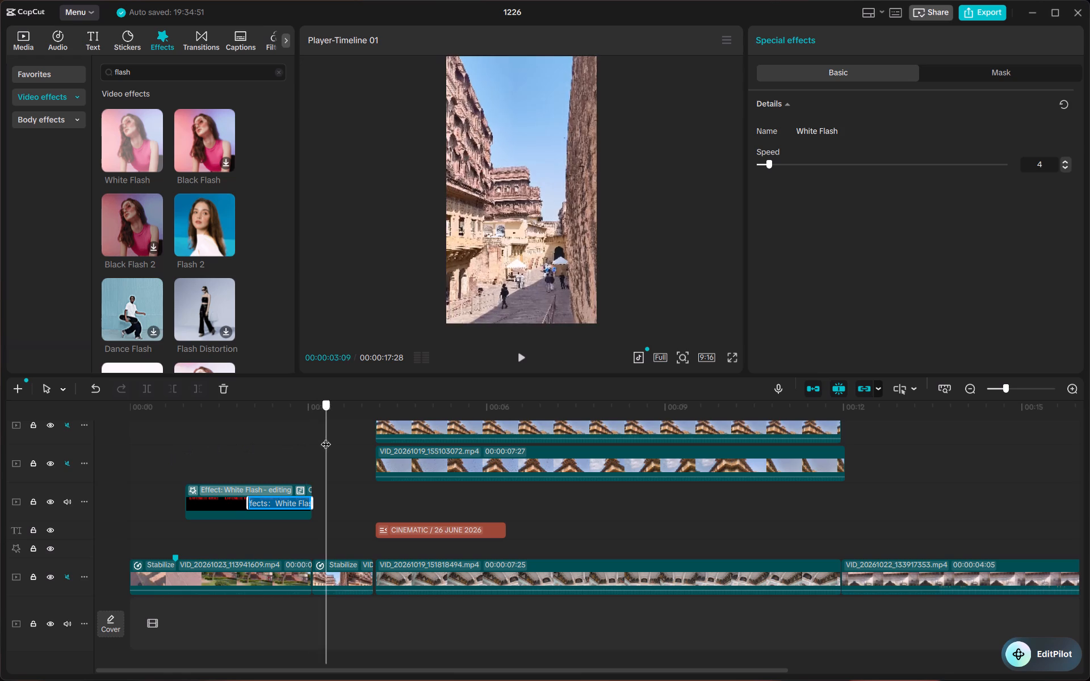
left_click_drag(326, 437, 438, 436)
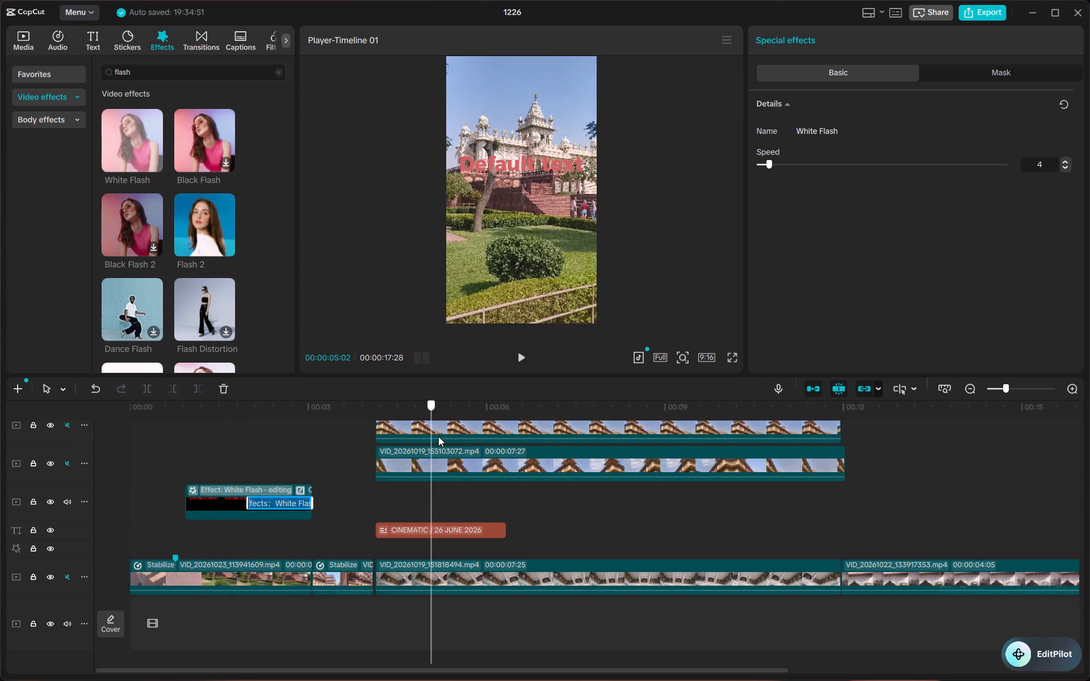
left_click_drag(438, 436, 486, 434)
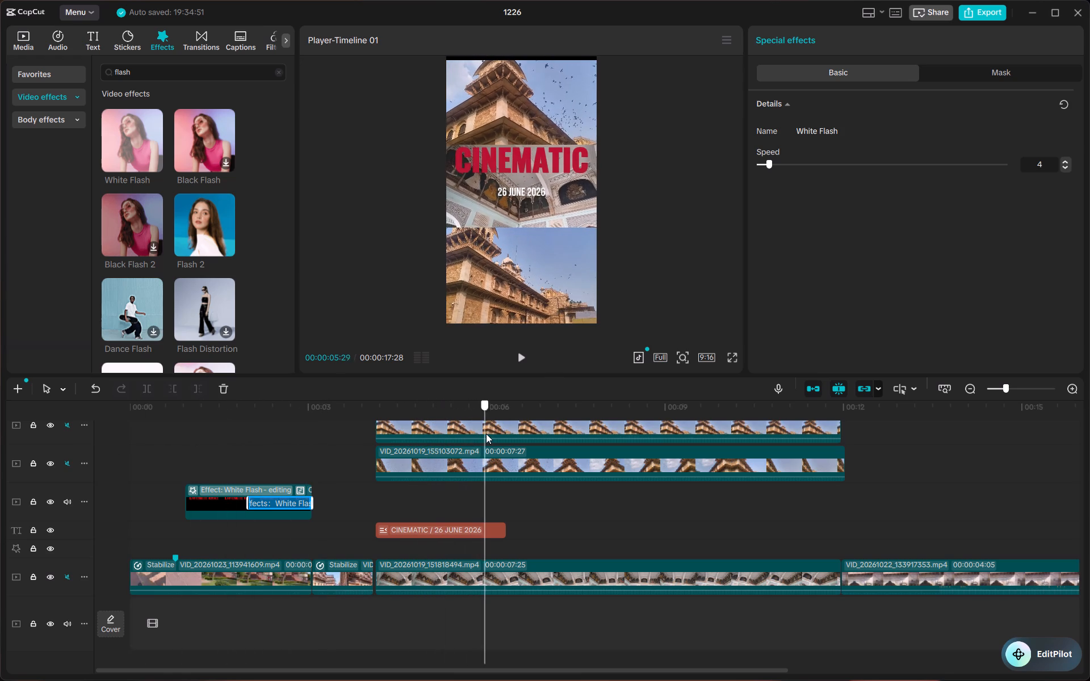
left_click_drag(486, 434, 435, 434)
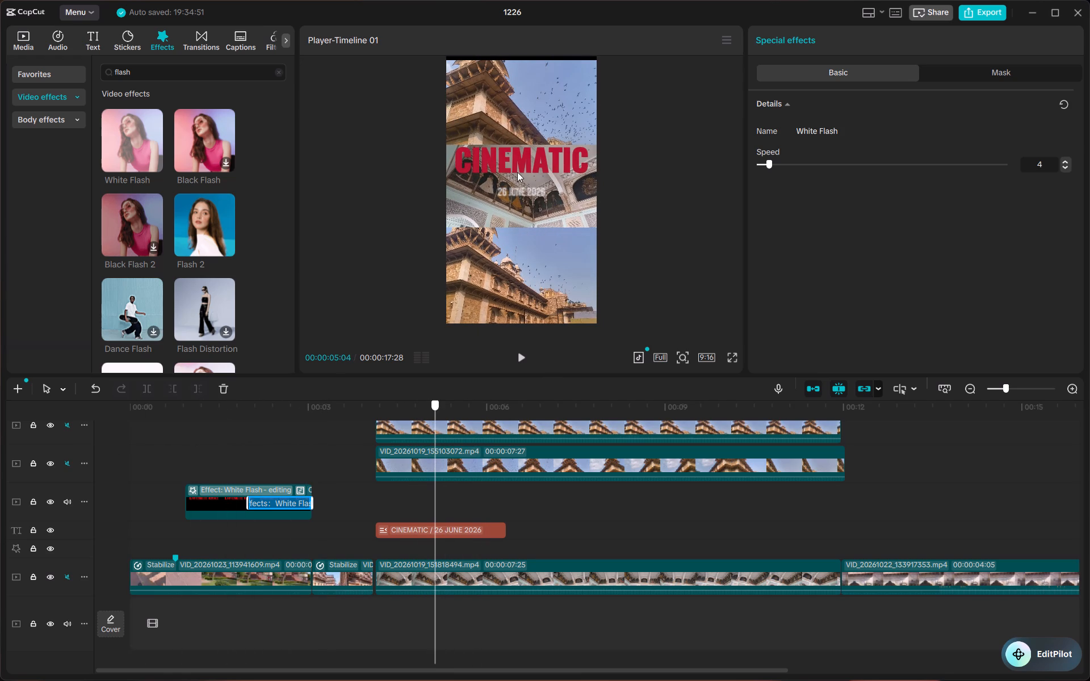
Examine the font settings of the CINEMATIC template title's first paragraph.
left_click(454, 527)
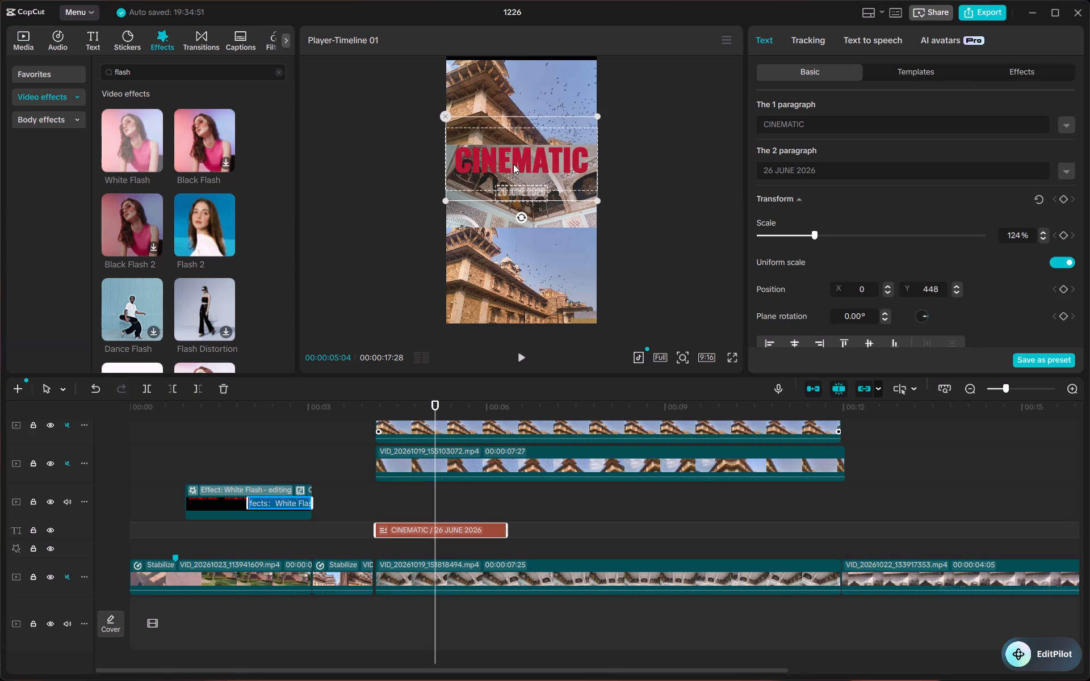
scroll(884, 252, "down", 1)
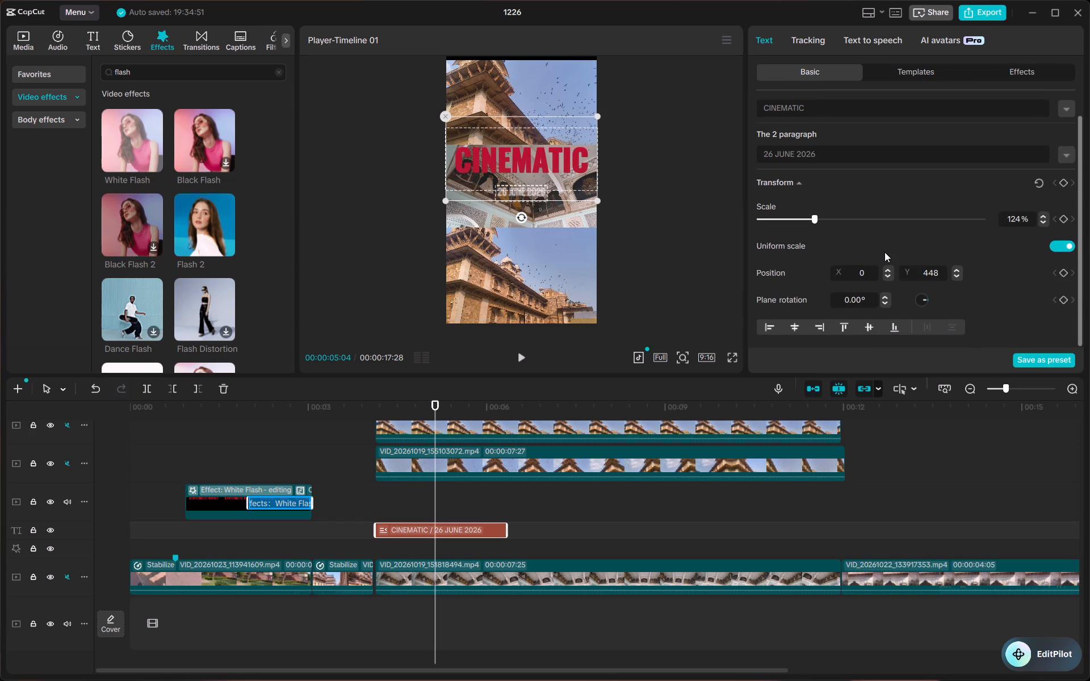
scroll(884, 252, "up", 3)
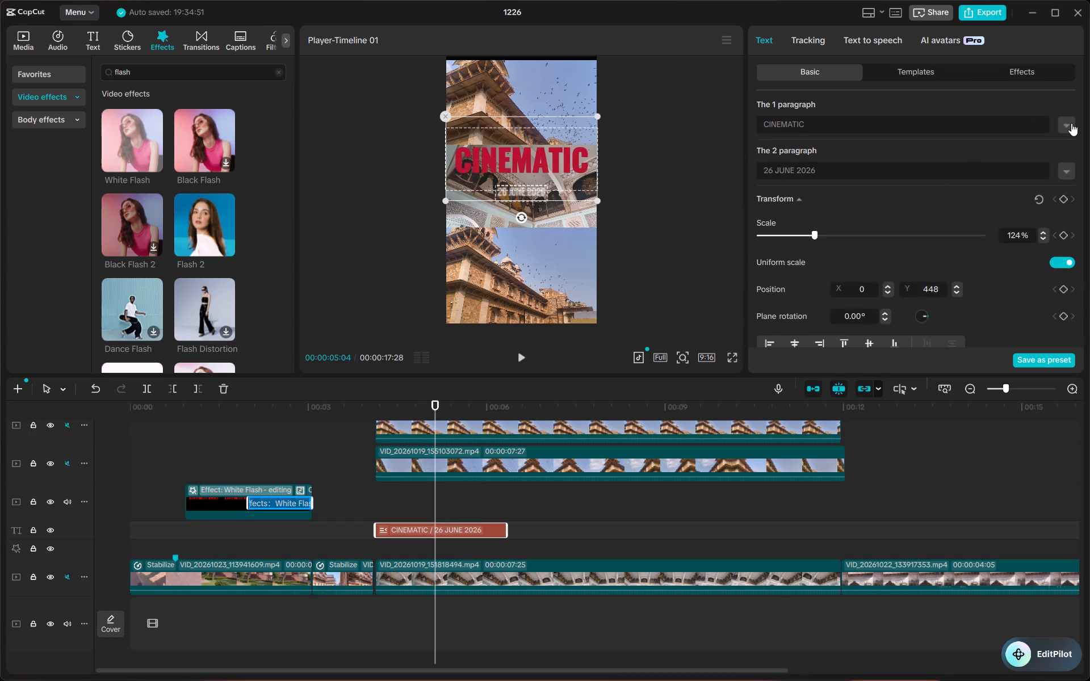
left_click(1071, 123)
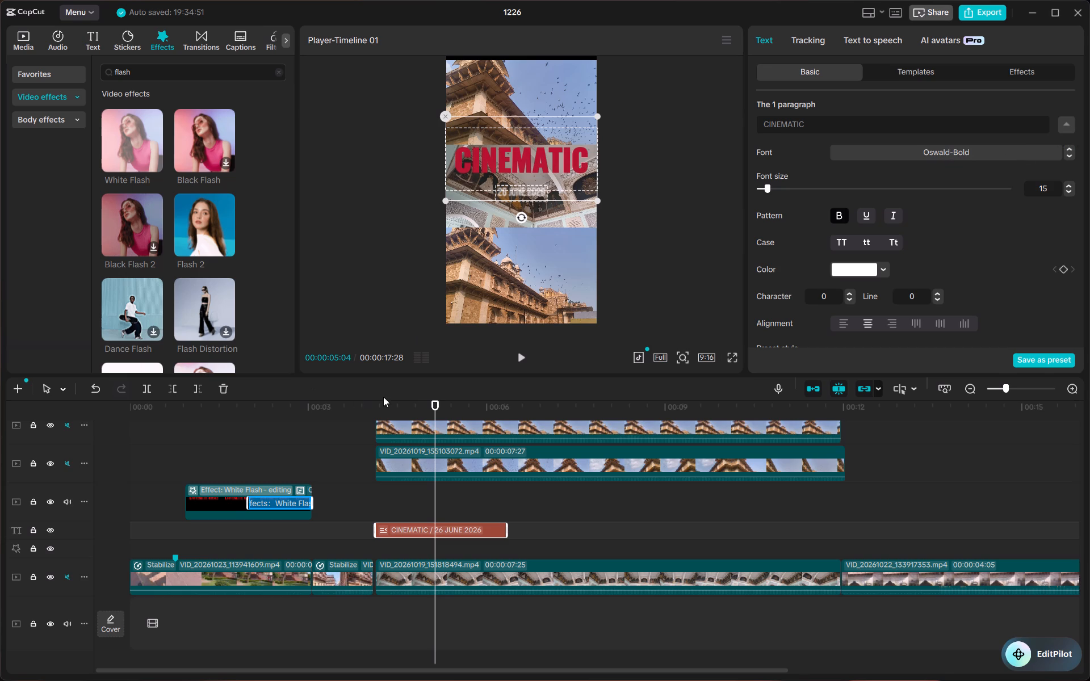
Undo the White Flash effect edits and the compound clip on the opening title, back to the plain Default text clip.
left_click(218, 501)
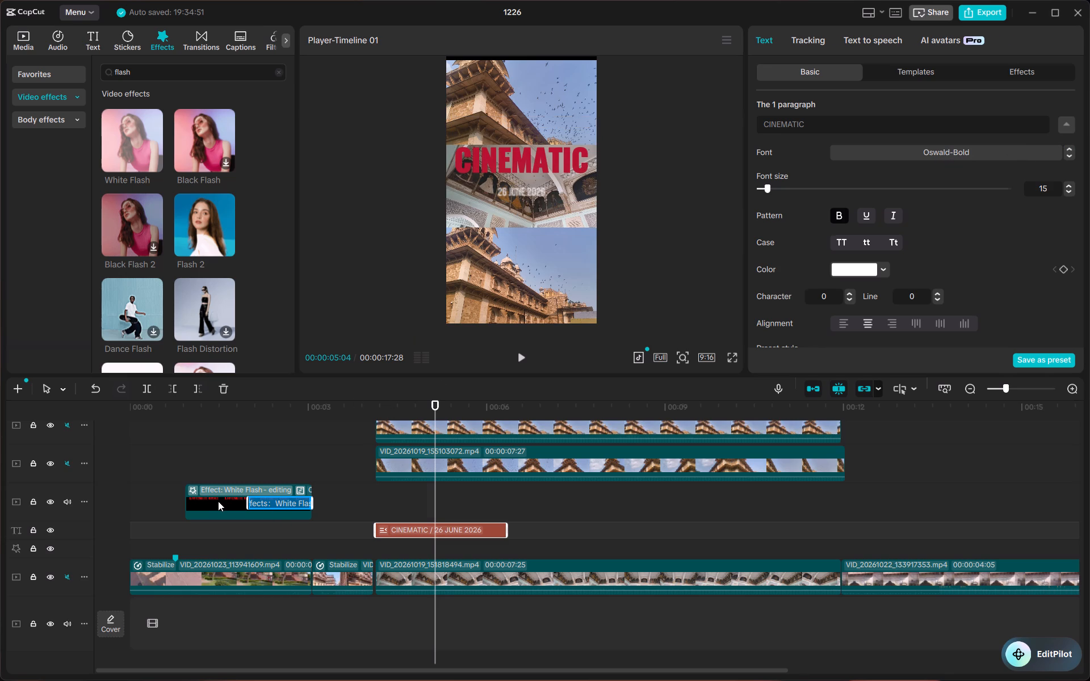
key("ctrl+z")
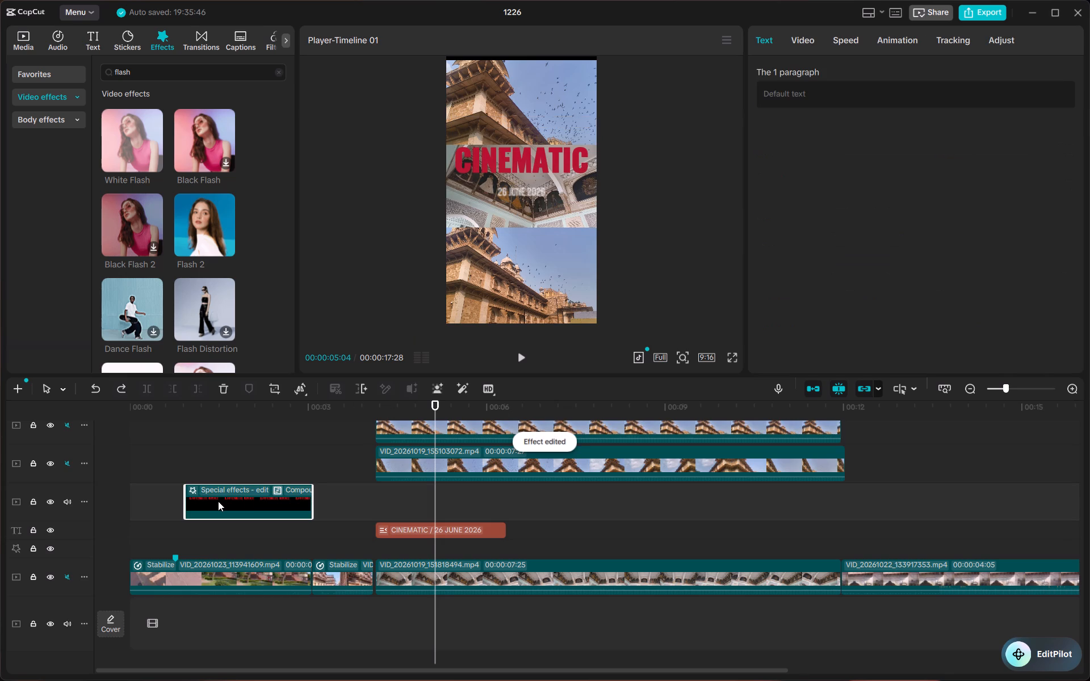
key("ctrl+z")
key("ctrl+z")
key("ctrl+z")
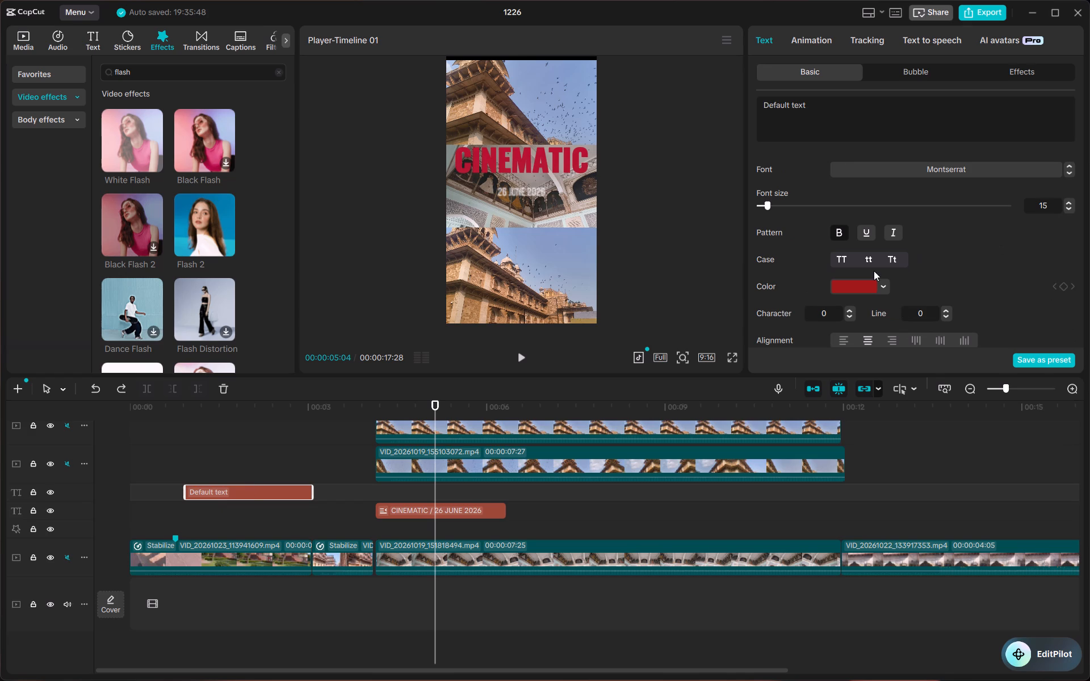
Place the playhead on the Default text at 00:00:01:14, search its font list for "os" and look through the fonts.
scroll(1022, 169, "up", 1)
left_click(1059, 166)
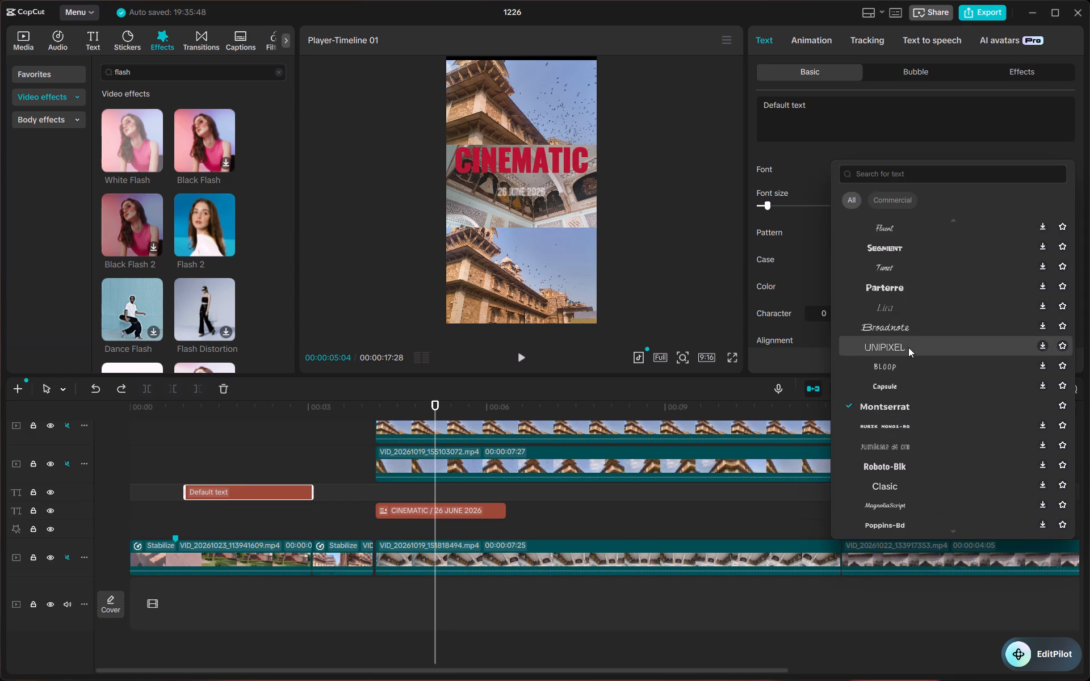
left_click_drag(436, 413, 198, 426)
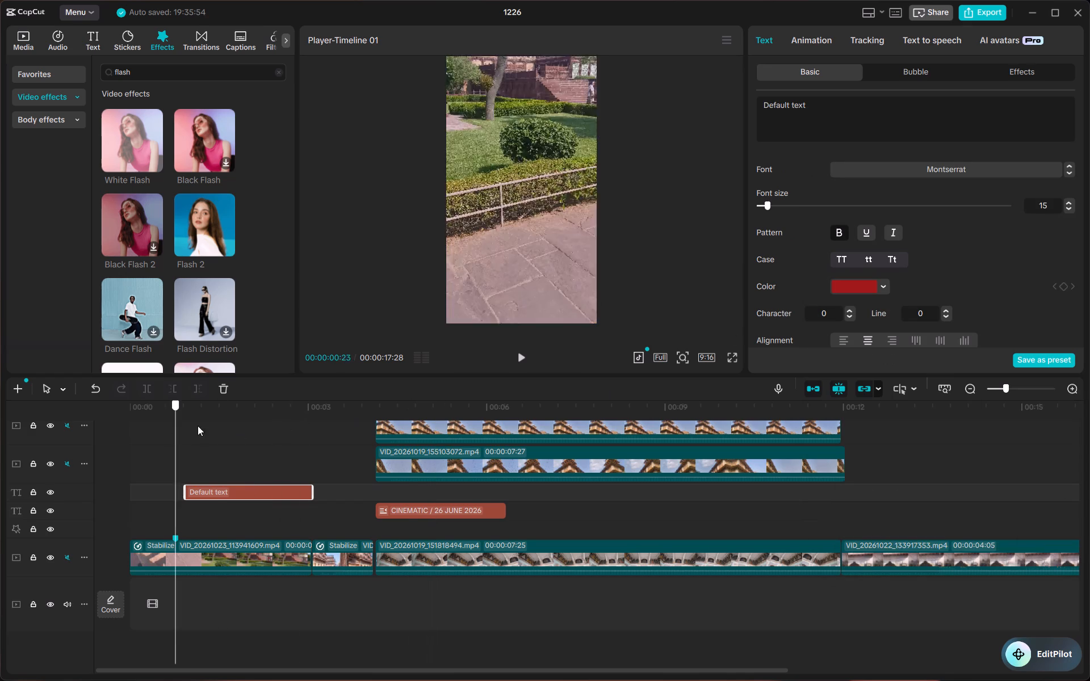
left_click_drag(198, 426, 218, 423)
left_click(995, 165)
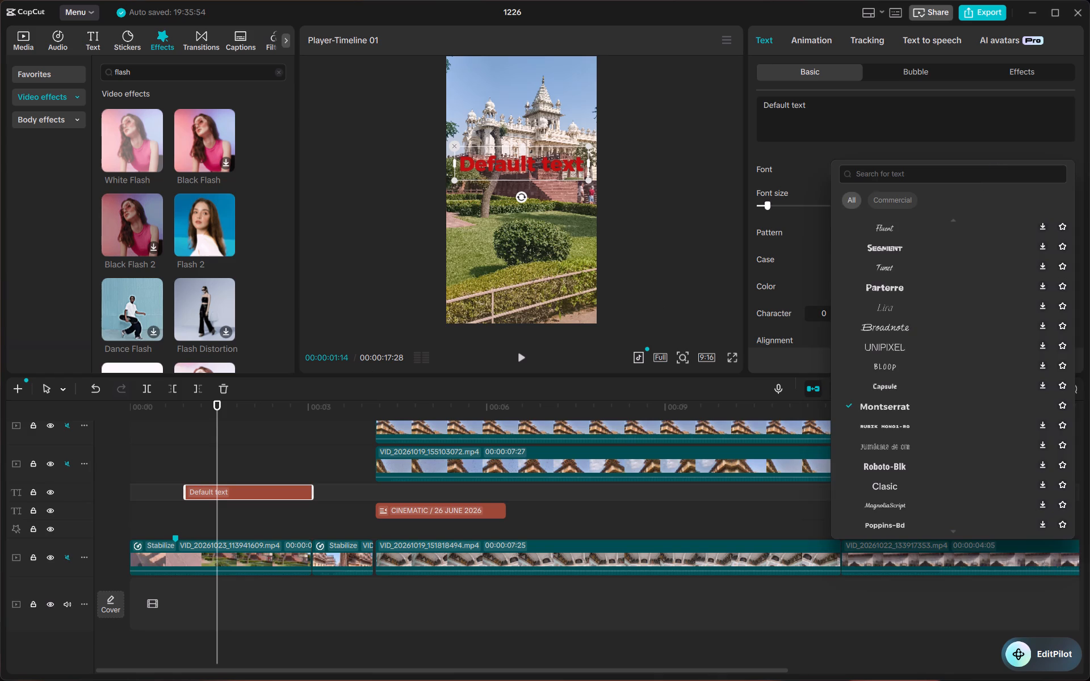
scroll(937, 326, "up", 12)
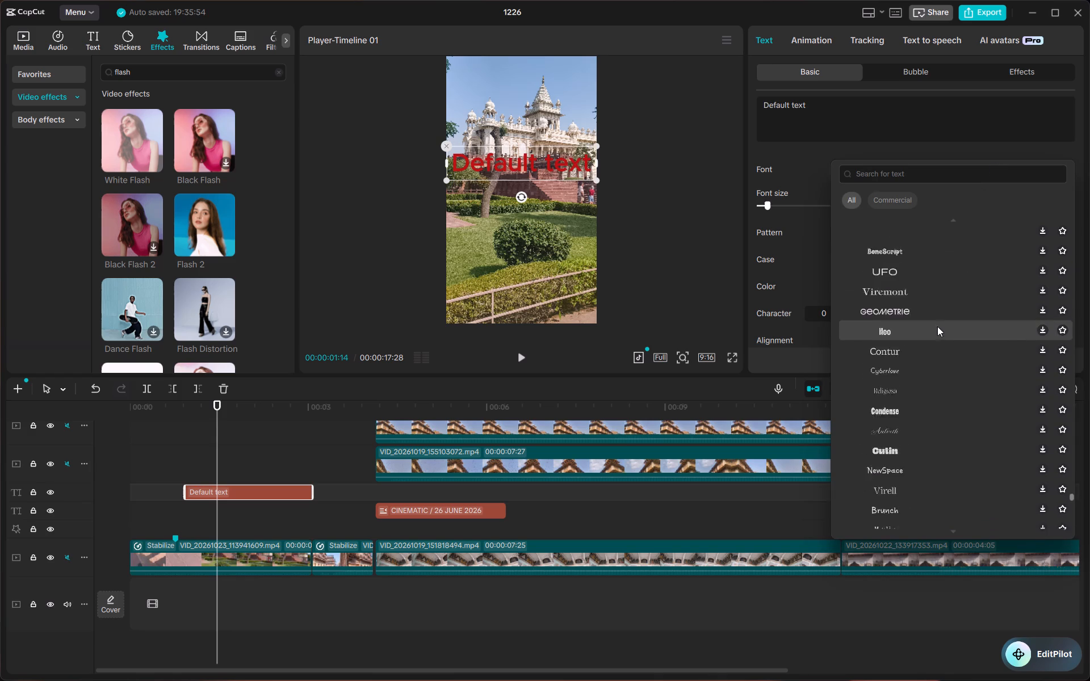
scroll(937, 326, "up", 1)
left_click(958, 177)
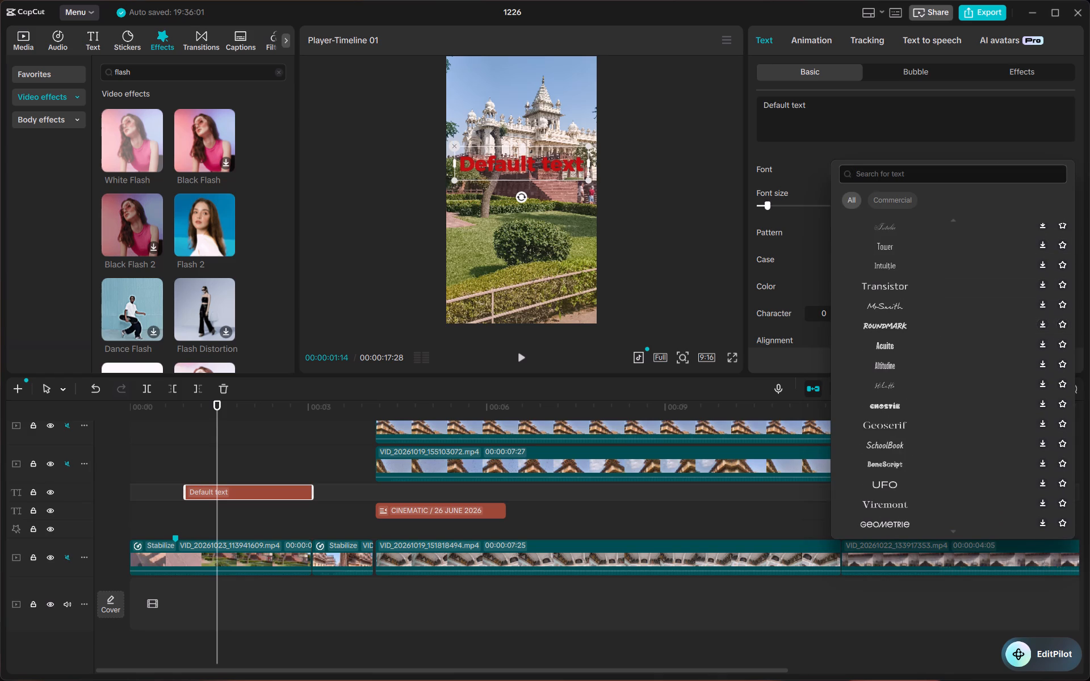
type("os")
key("Return")
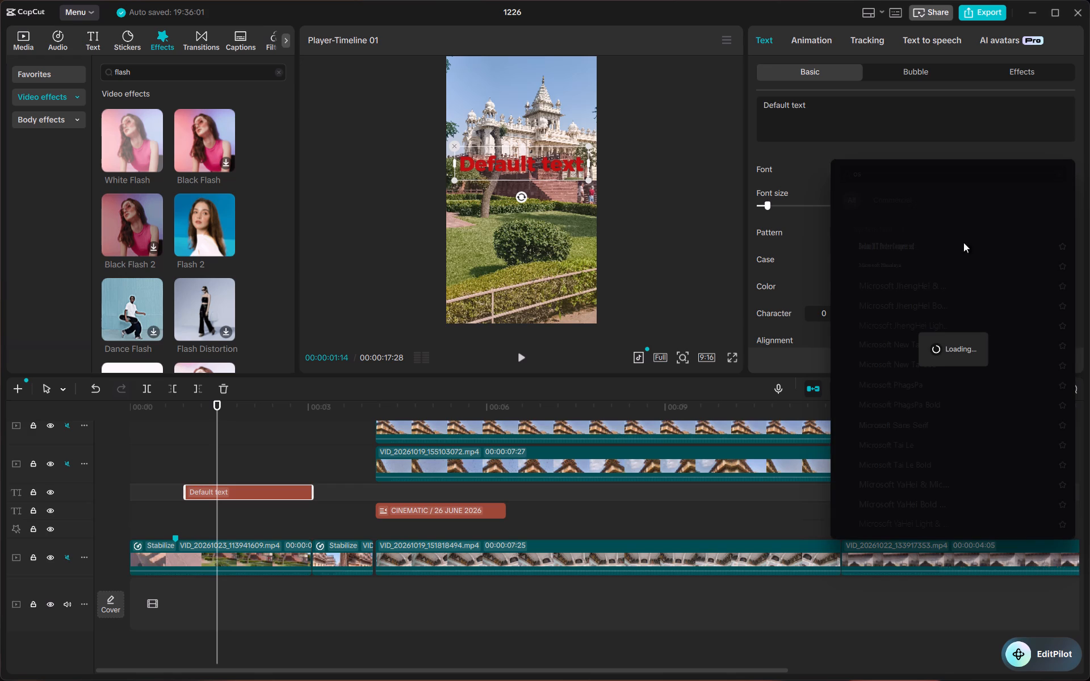
scroll(930, 265, "up", 5)
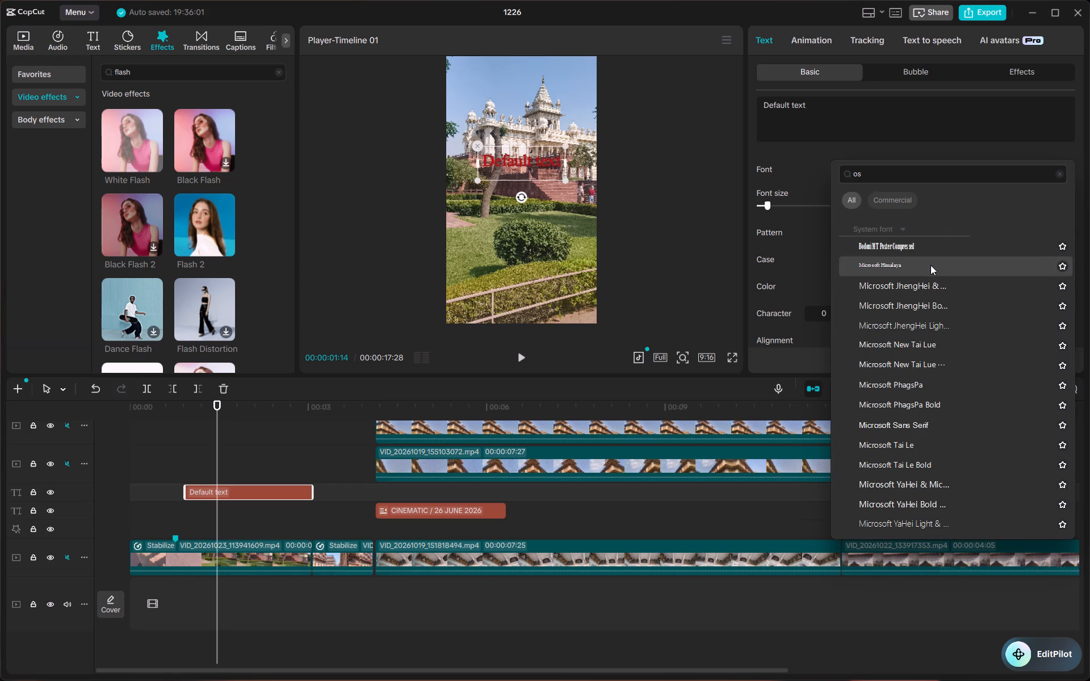
scroll(918, 379, "down", 3)
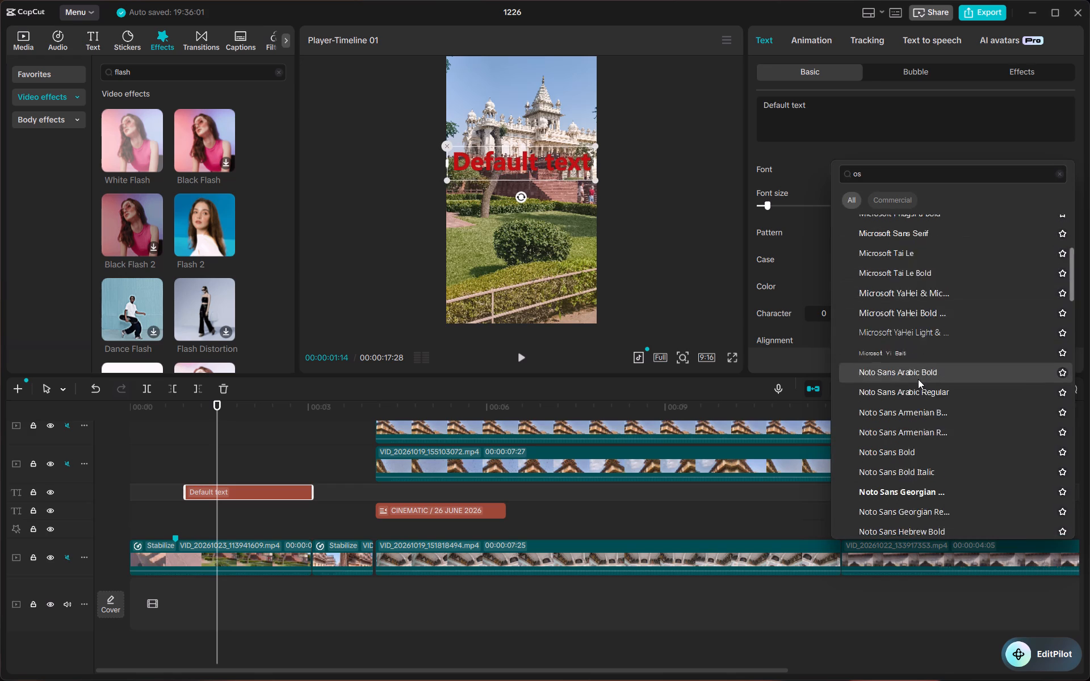
scroll(918, 379, "down", 6)
scroll(918, 379, "up", 5)
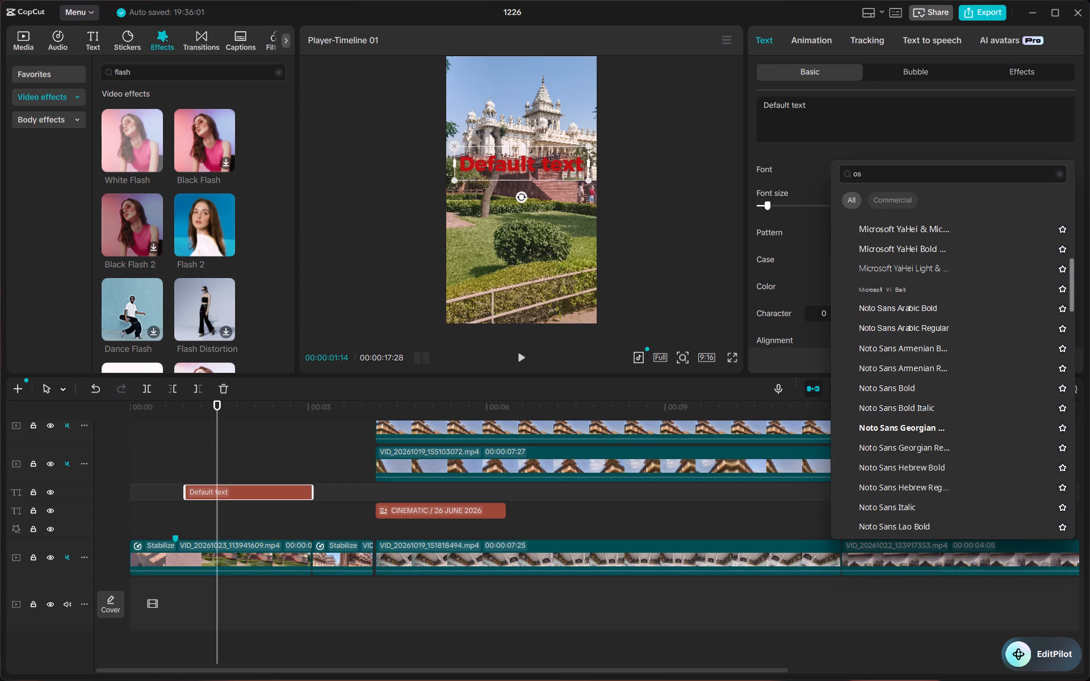
Search the font list for "oswald" and compare the Oswald variants for the Default text.
left_click(894, 172)
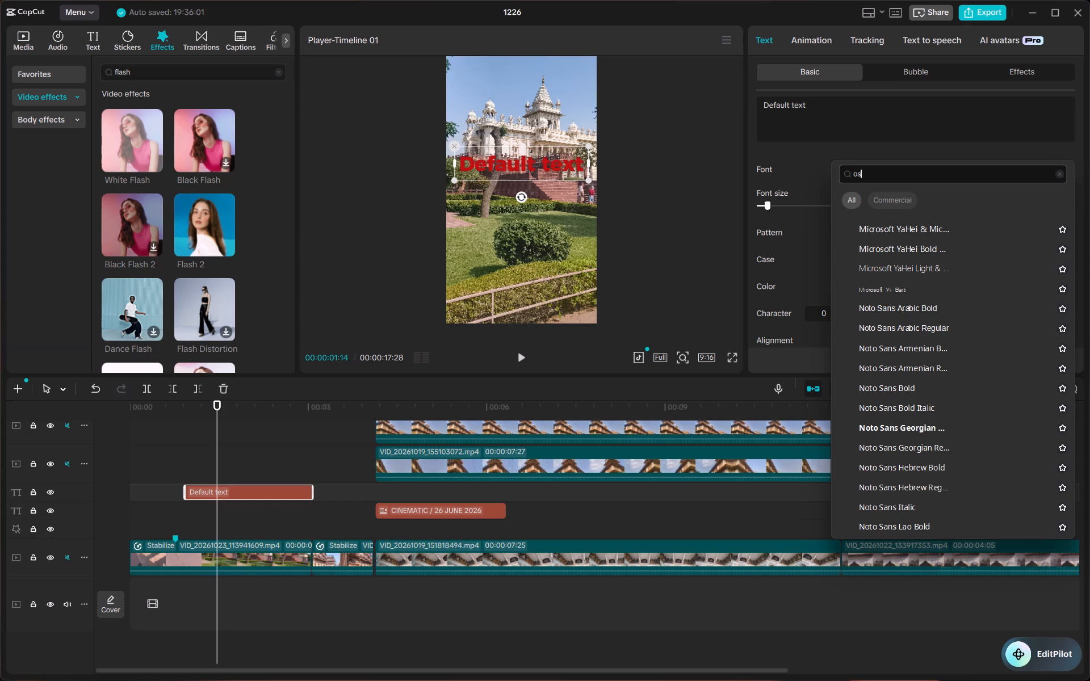
type("wa")
type("ld")
key("Return")
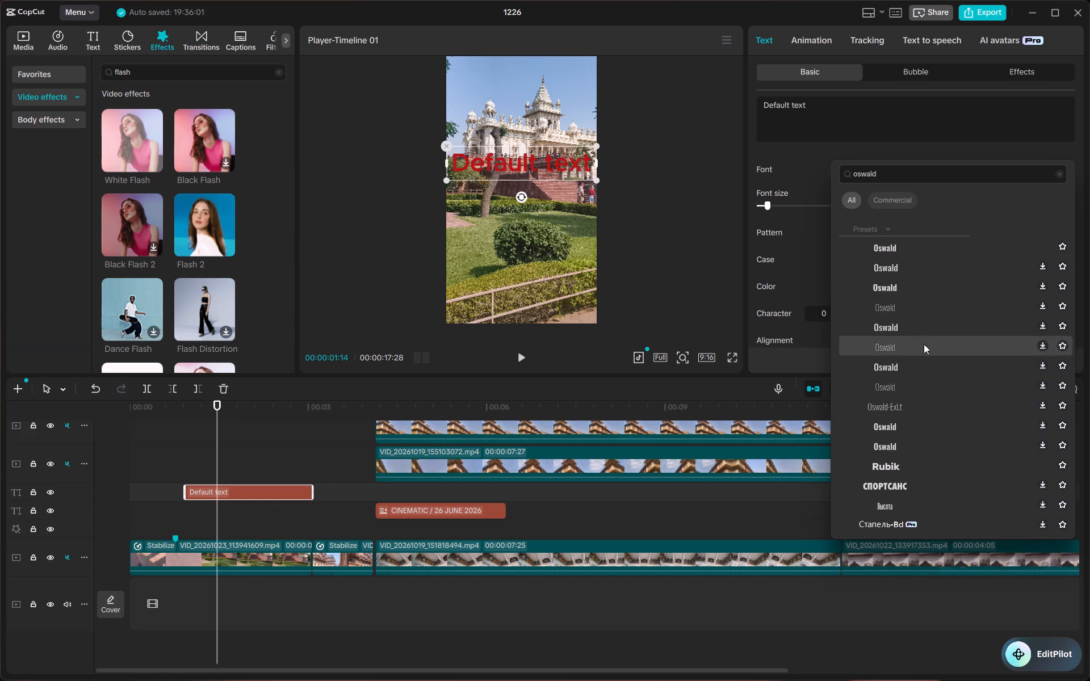
scroll(921, 431, "down", 1)
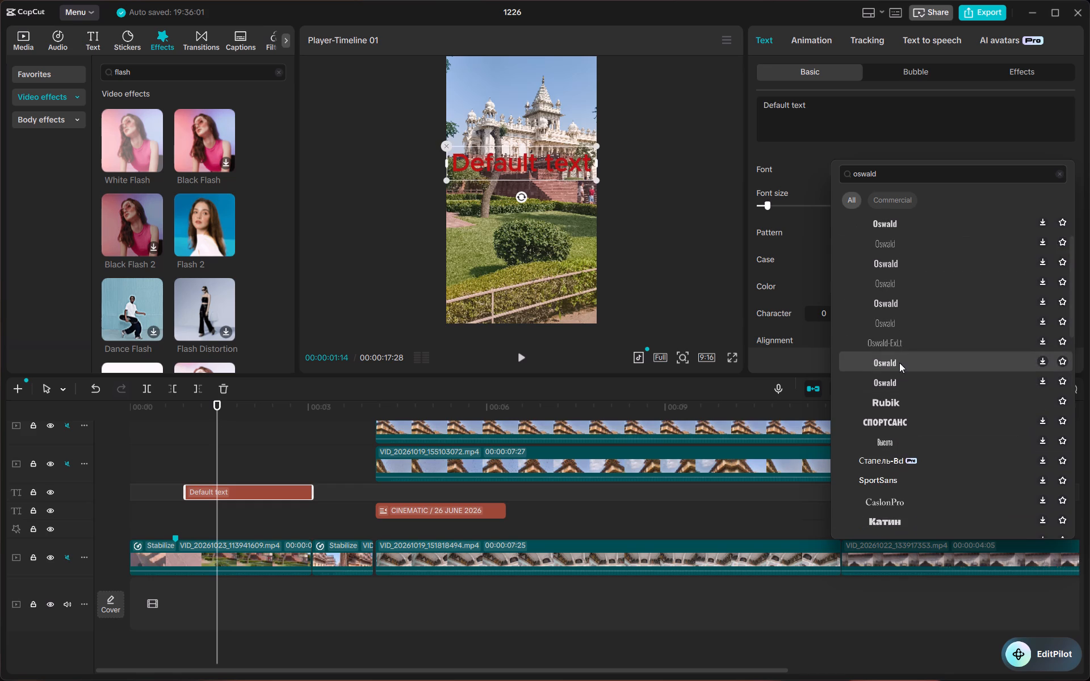
scroll(901, 374, "down", 1)
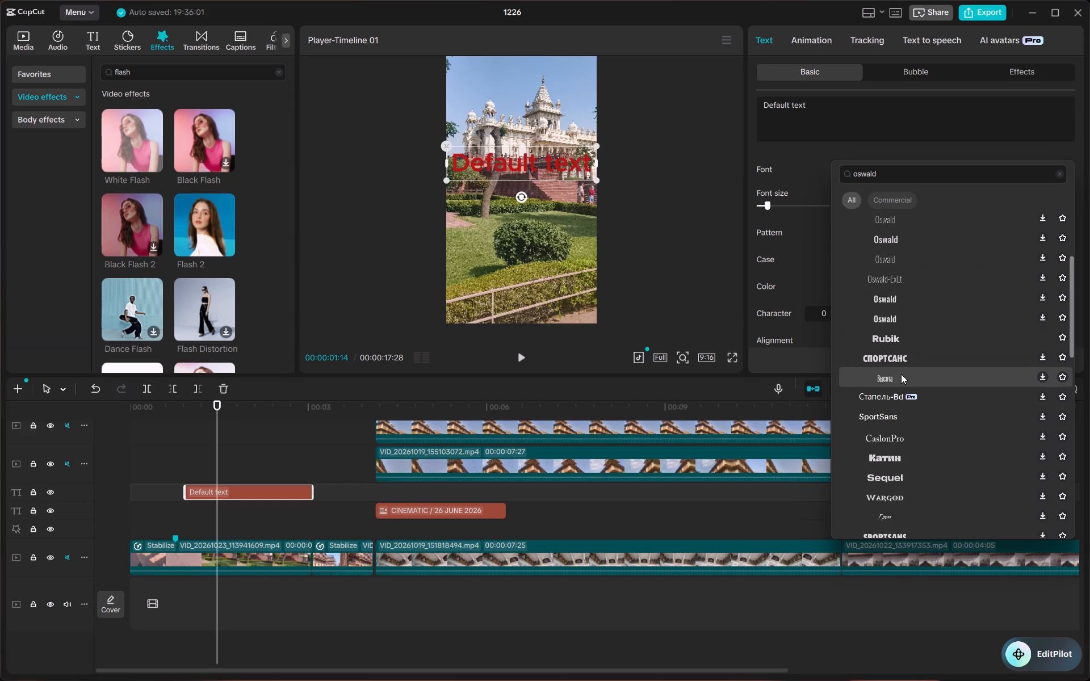
scroll(901, 374, "down", 2)
scroll(901, 374, "up", 7)
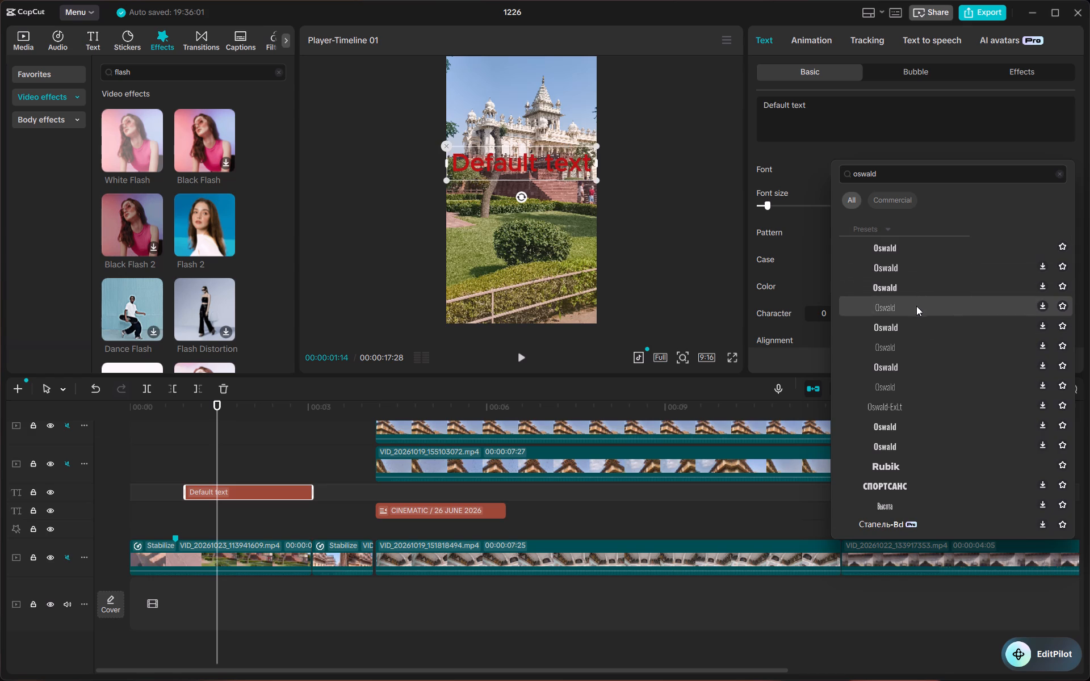
Check the CINEMATIC template title's font name again and view the title at 00:00:05:18.
left_click(413, 510)
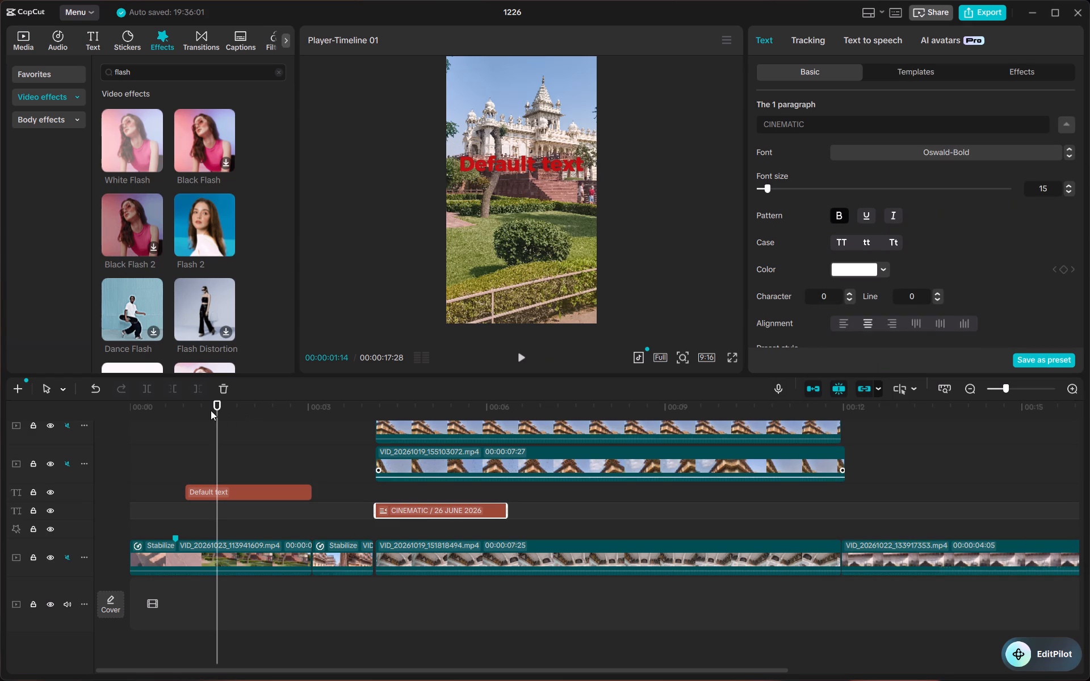
left_click_drag(211, 410, 463, 434)
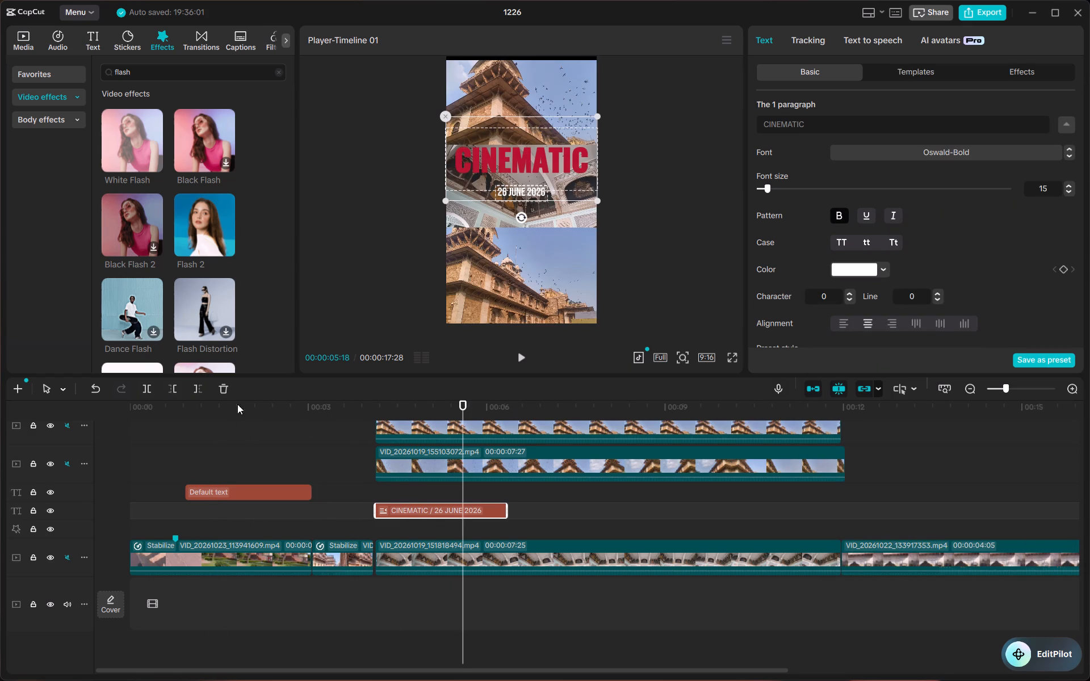
left_click_drag(462, 411, 221, 424)
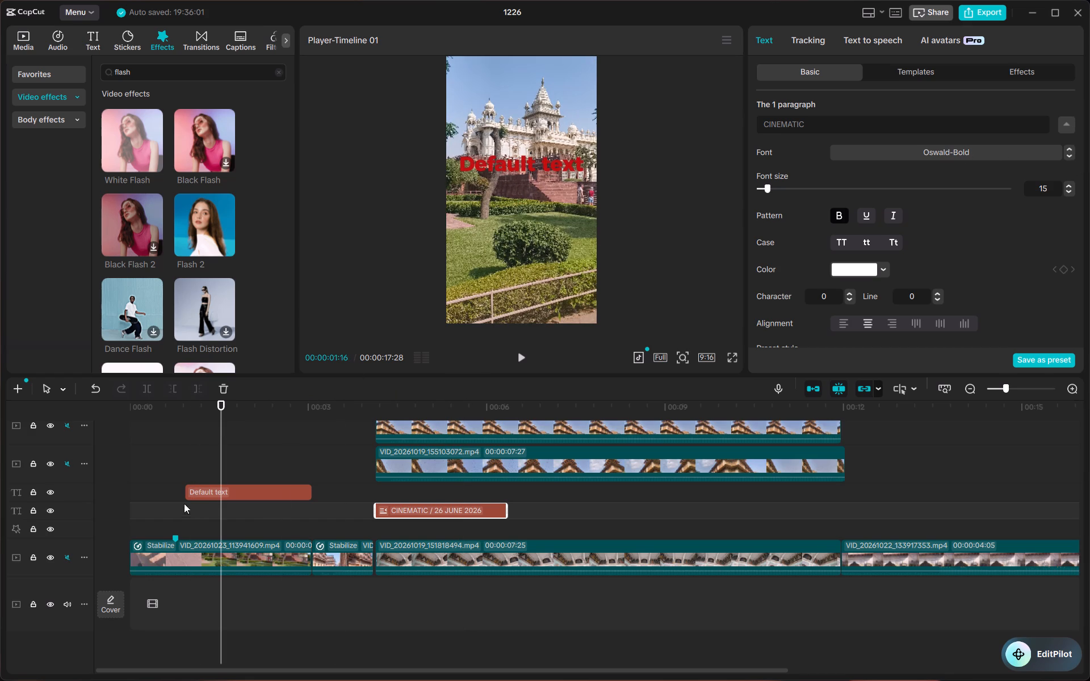
Search the font list for "oswald bold" and set the Default text title's font to Oswald-Bold.
left_click(263, 496)
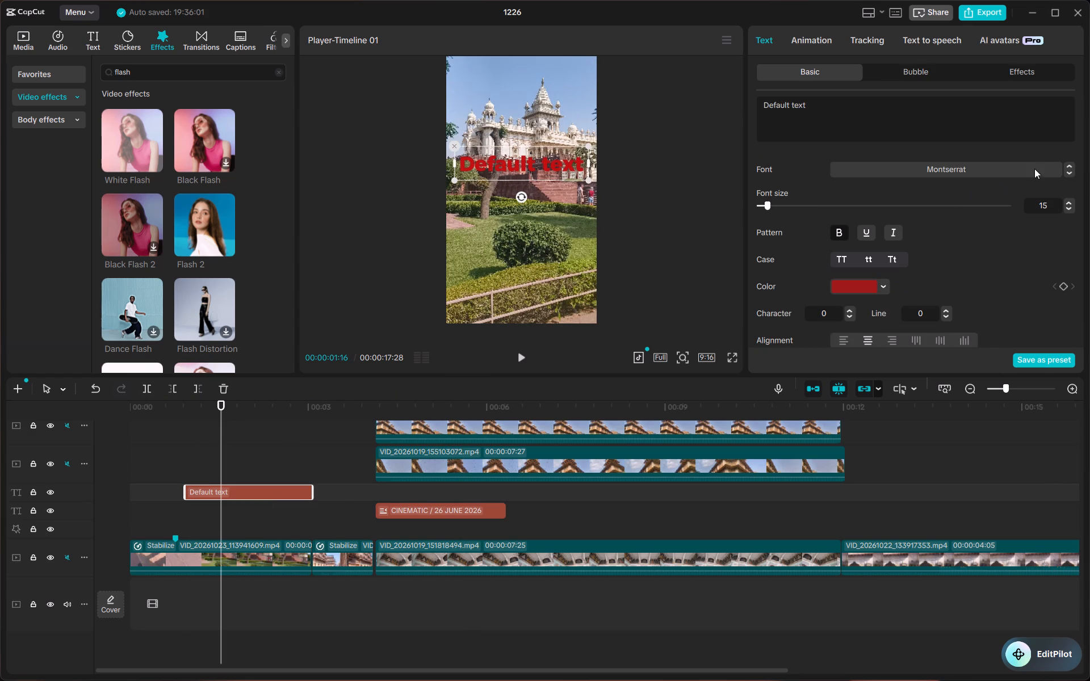
left_click(1034, 169)
left_click(907, 177)
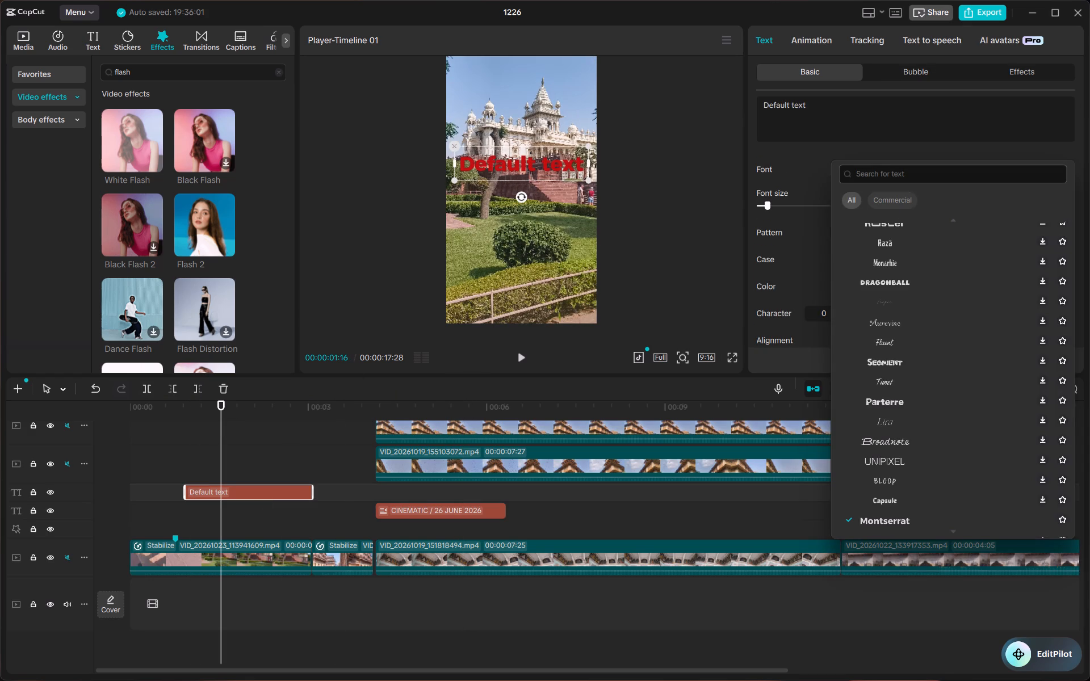
type("os")
type("wald")
key("space")
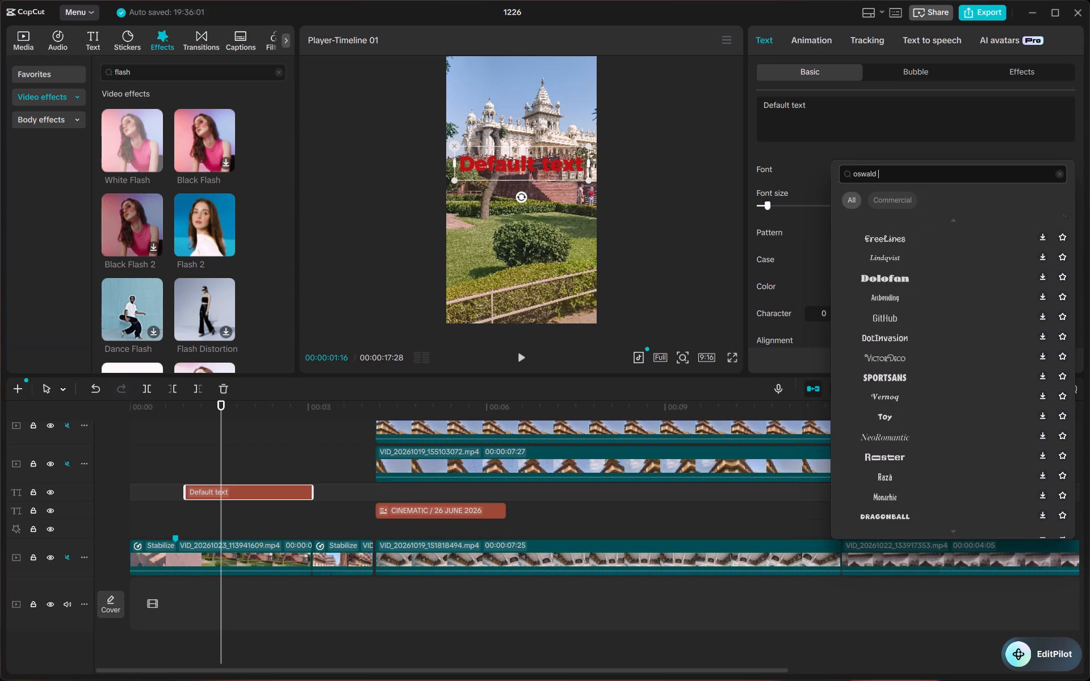
type("bold")
scroll(934, 329, "up", 4)
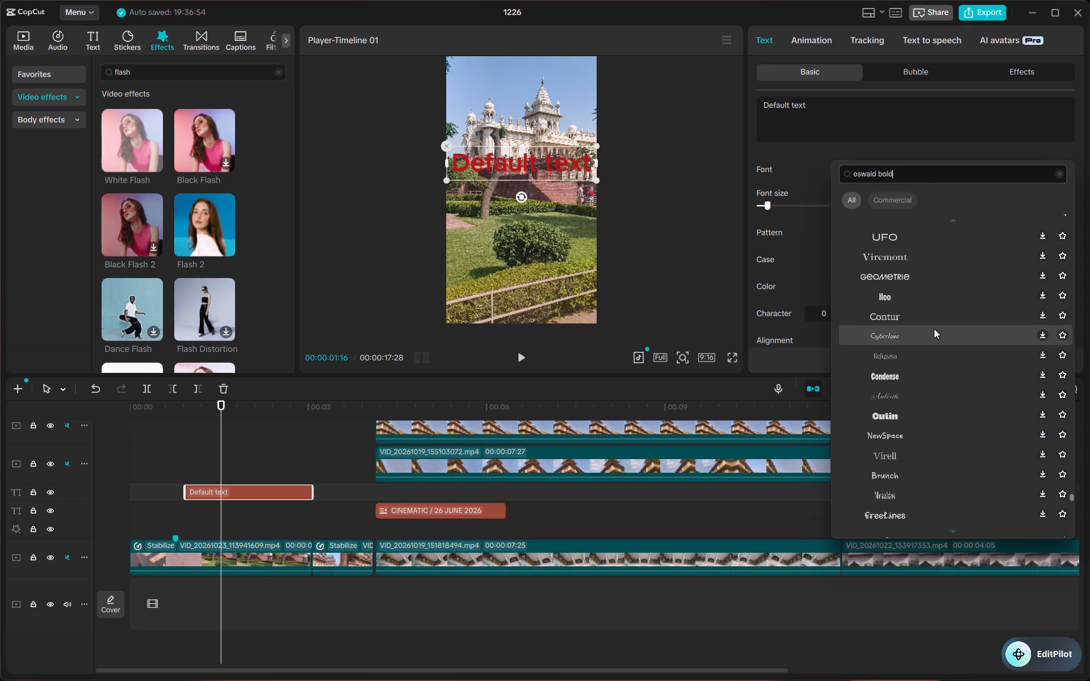
scroll(934, 329, "up", 4)
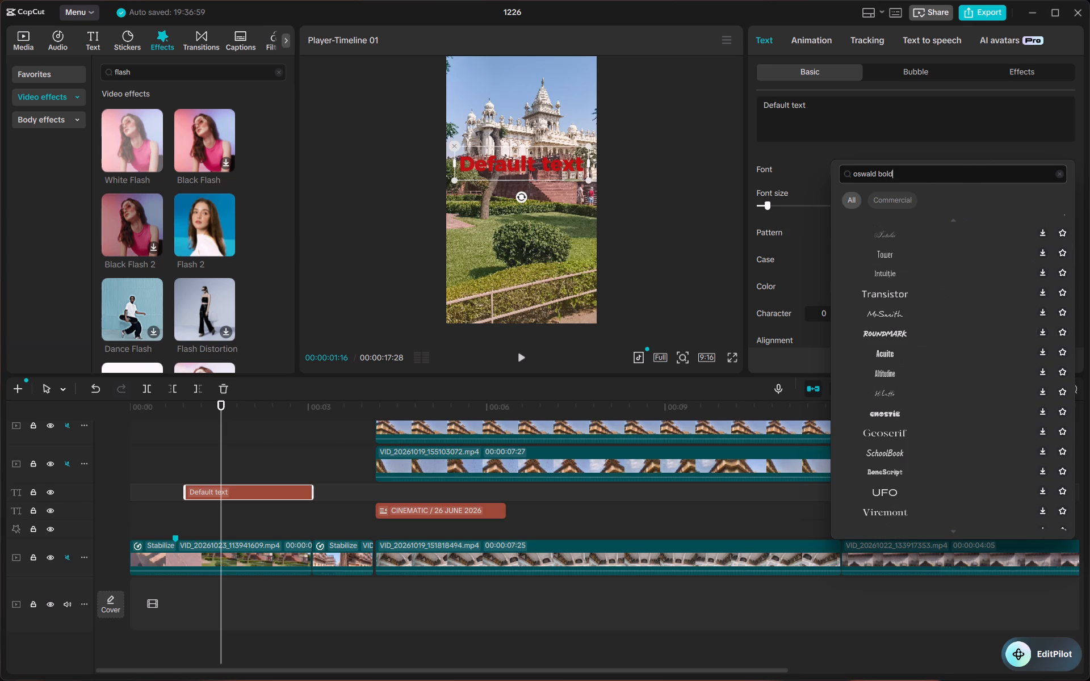
left_click(971, 171)
key("Return")
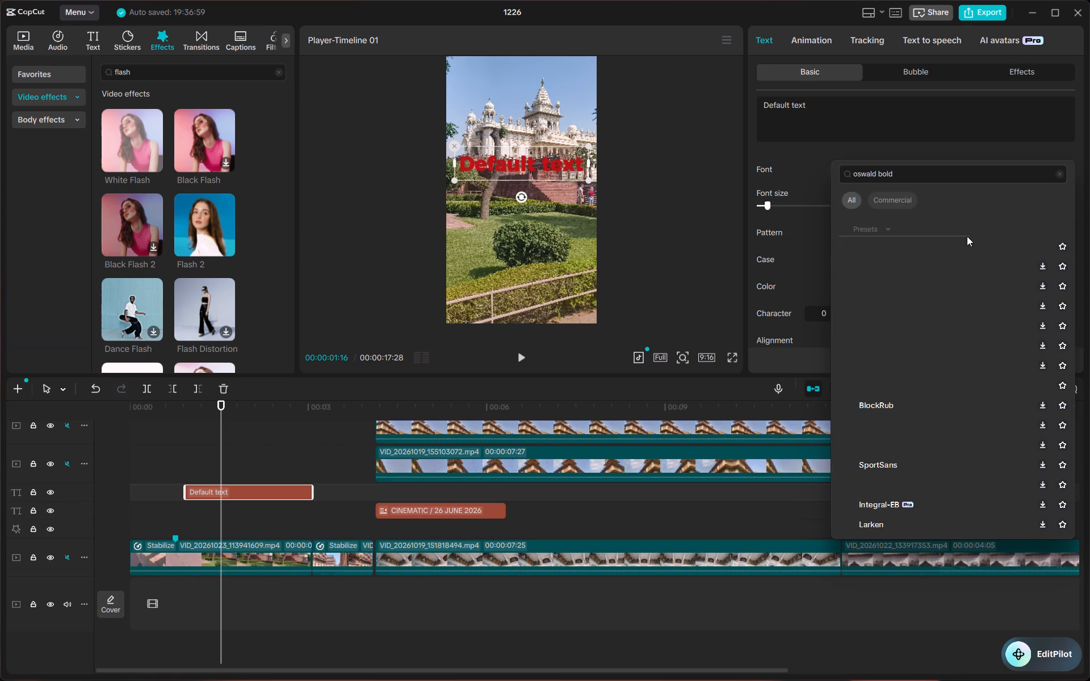
scroll(914, 396, "down", 2)
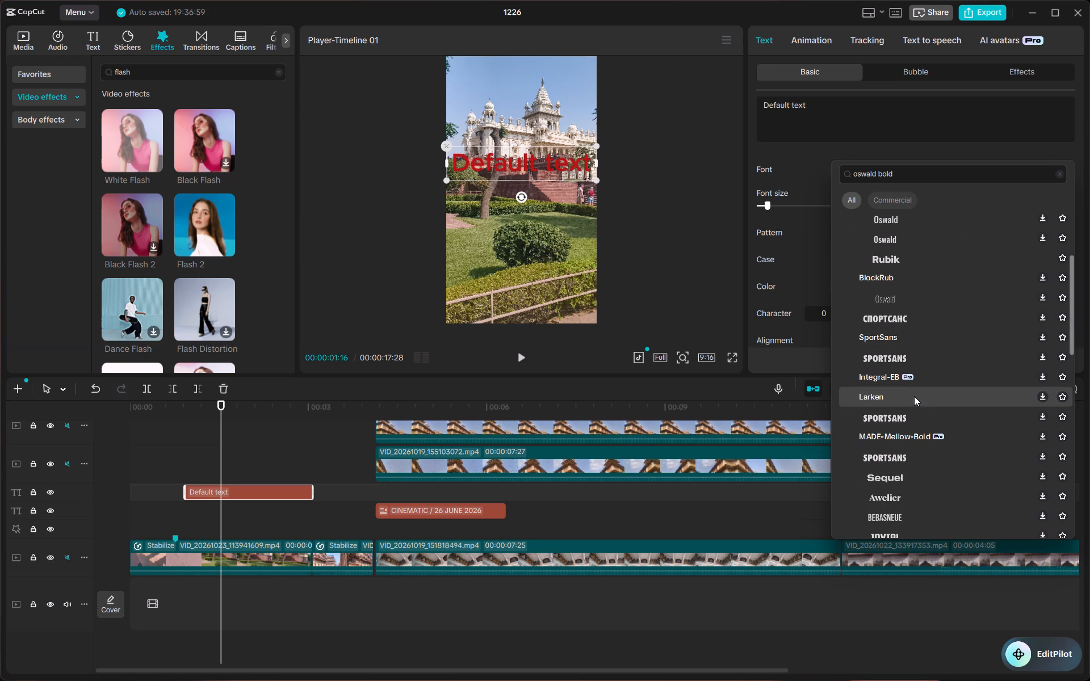
scroll(912, 399, "down", 4)
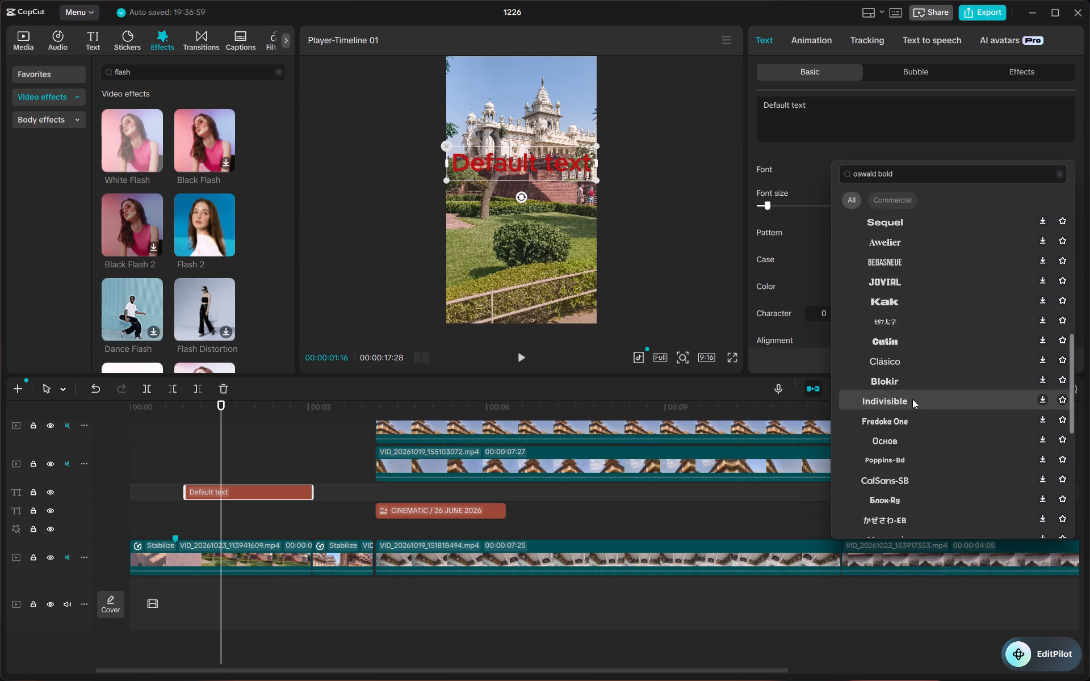
scroll(912, 399, "up", 10)
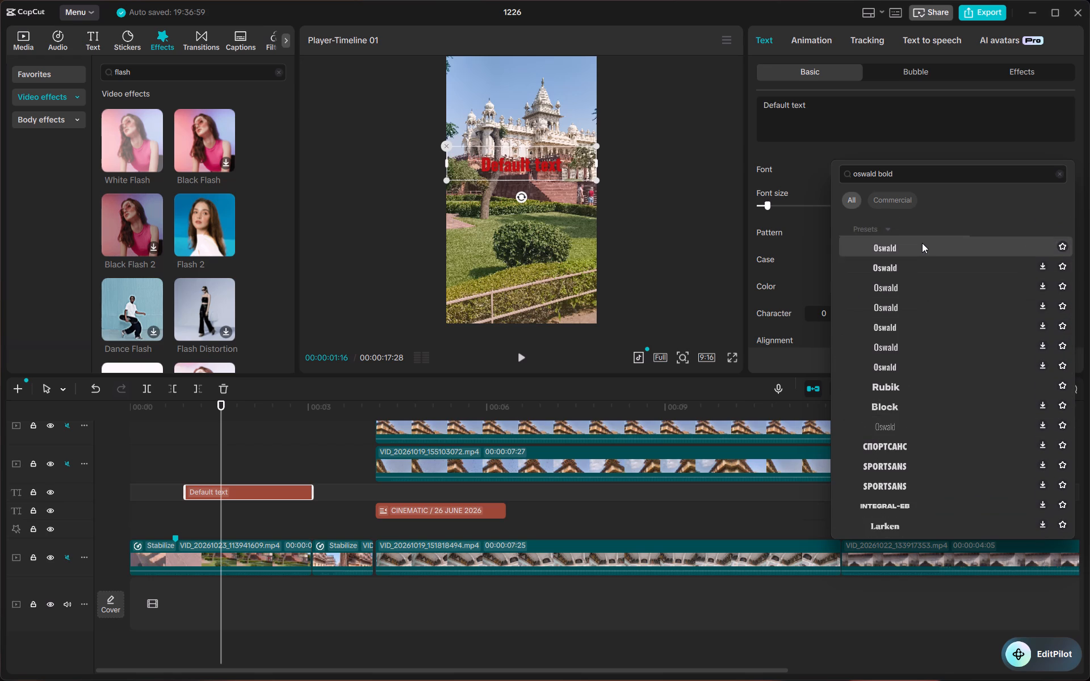
left_click(922, 242)
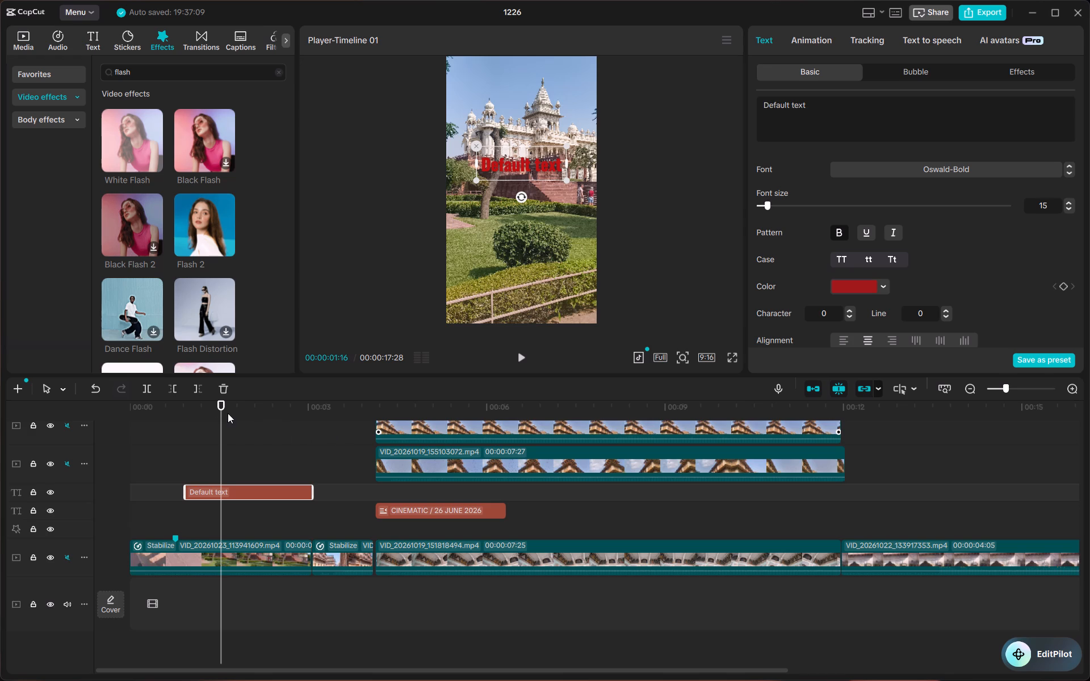
Scrub between the Default text title and the CINEMATIC template title to compare their look.
left_click_drag(228, 413, 245, 418)
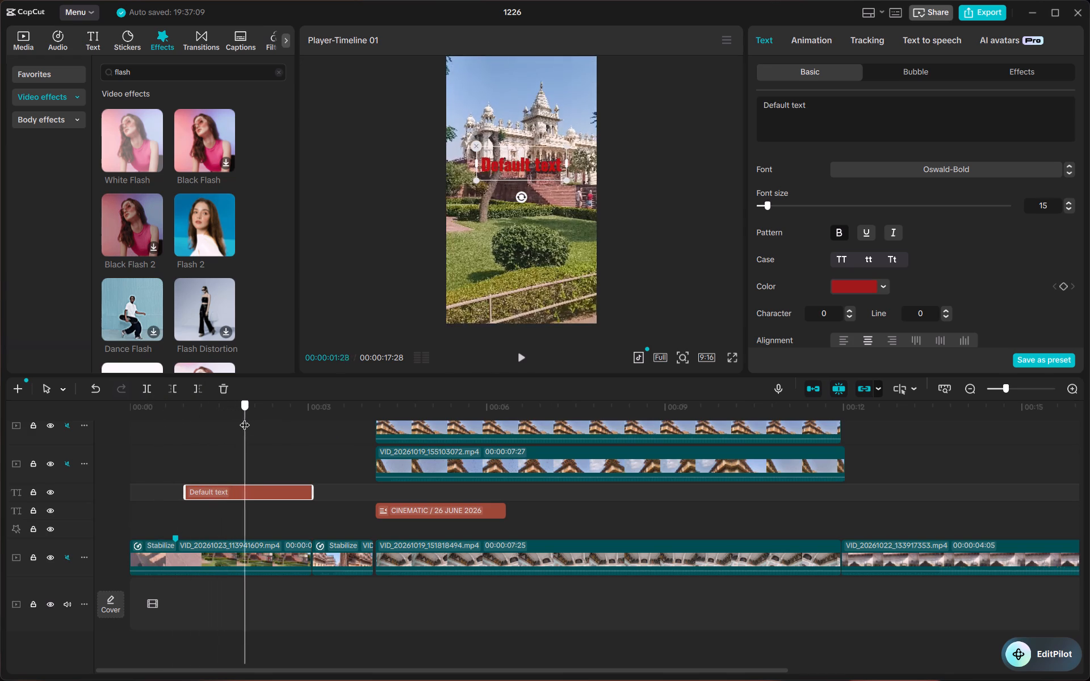
left_click_drag(245, 418, 256, 417)
left_click_drag(255, 409, 497, 472)
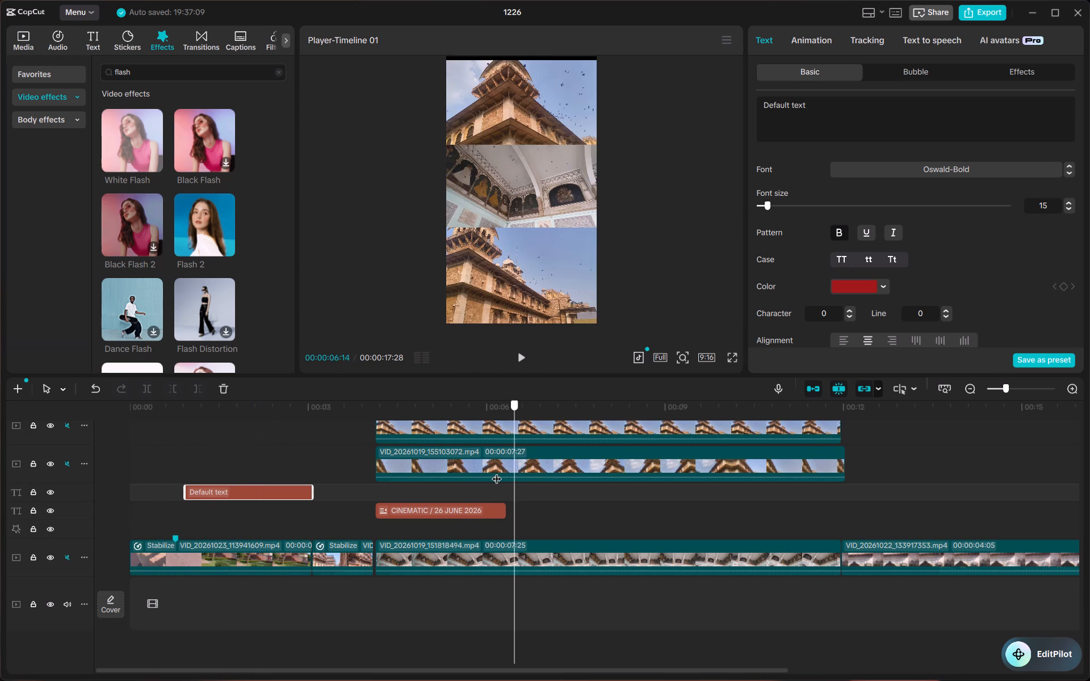
left_click_drag(497, 472, 425, 472)
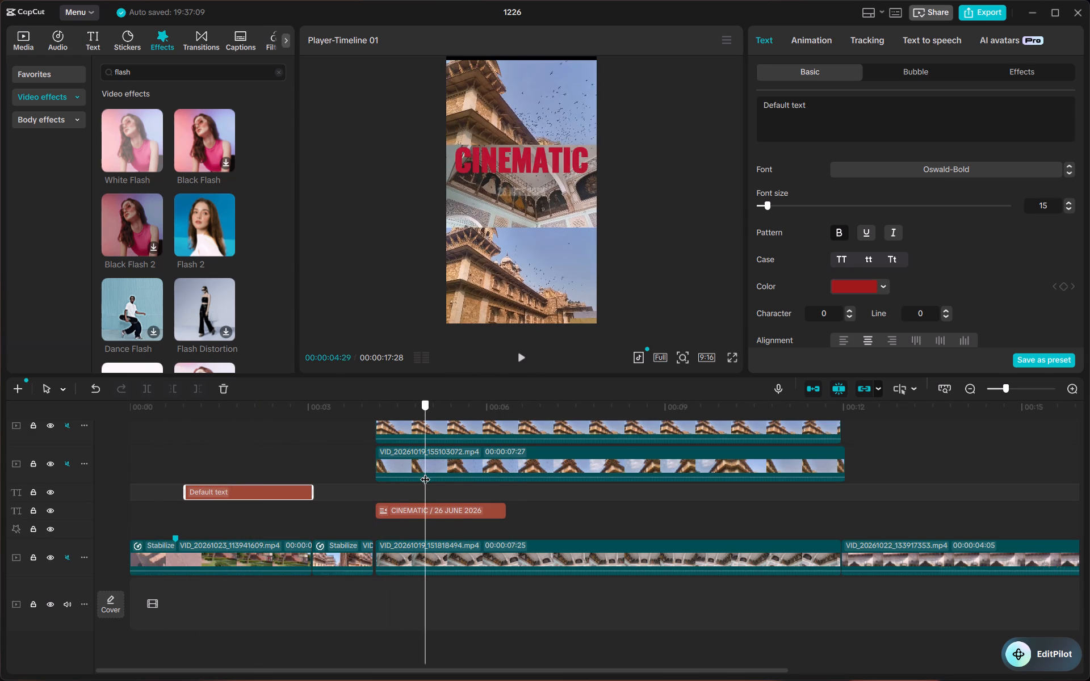
left_click_drag(425, 472, 389, 476)
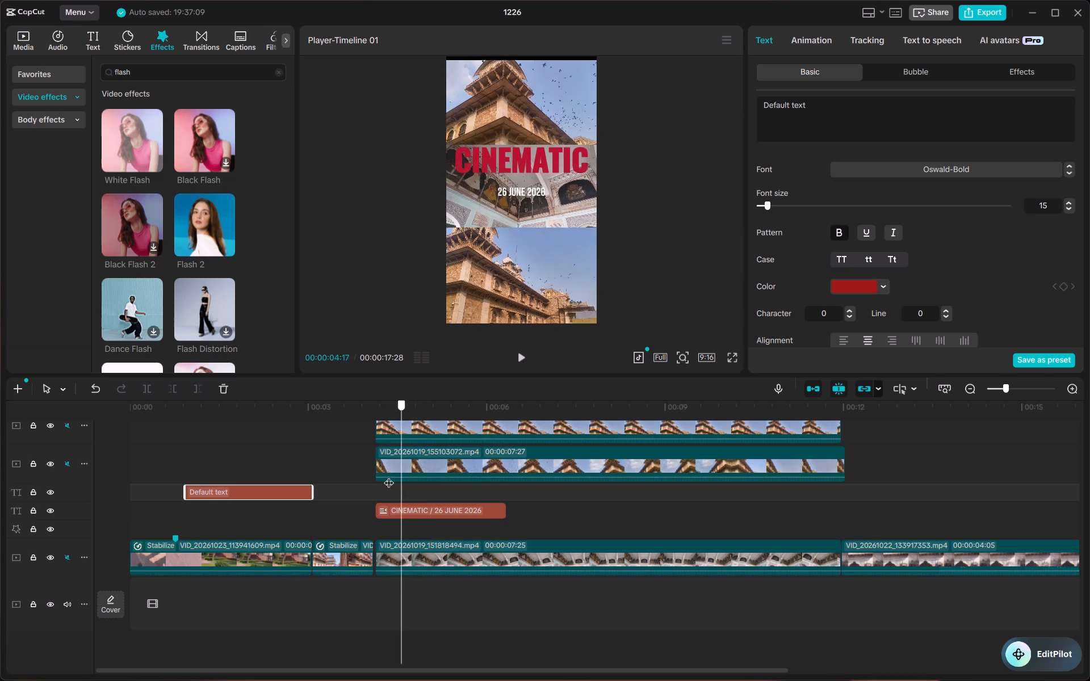
left_click_drag(389, 476, 373, 476)
left_click(383, 466)
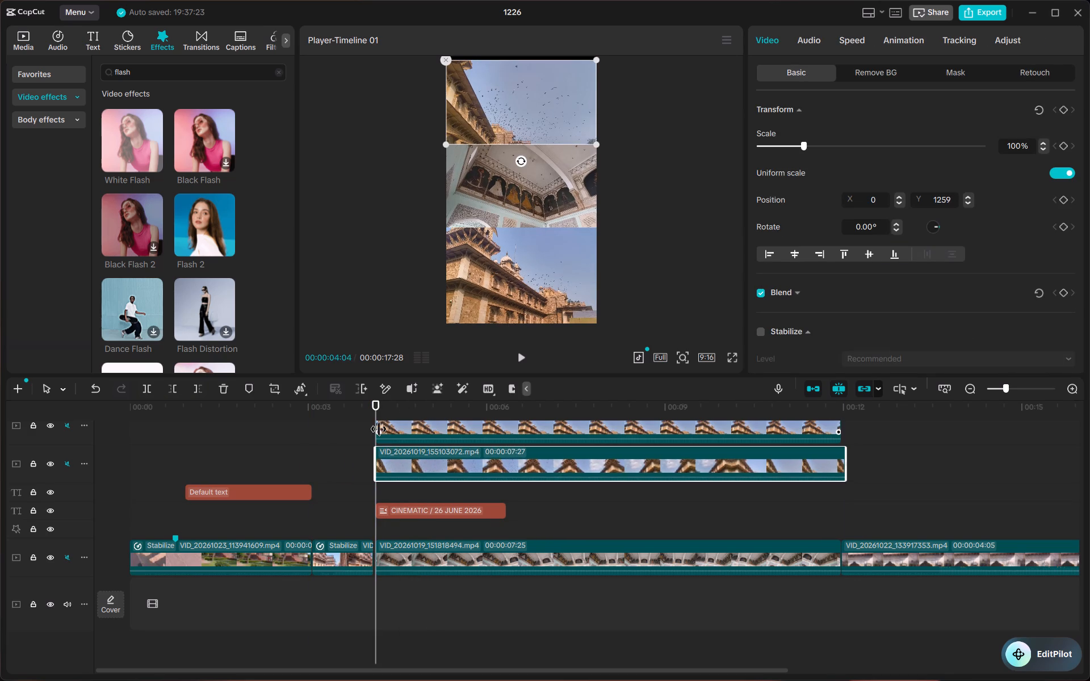
Play the video from the start, in the preview and in full screen, to review the opening title and the whole edit.
left_click_drag(376, 408, 0, 425)
key("space")
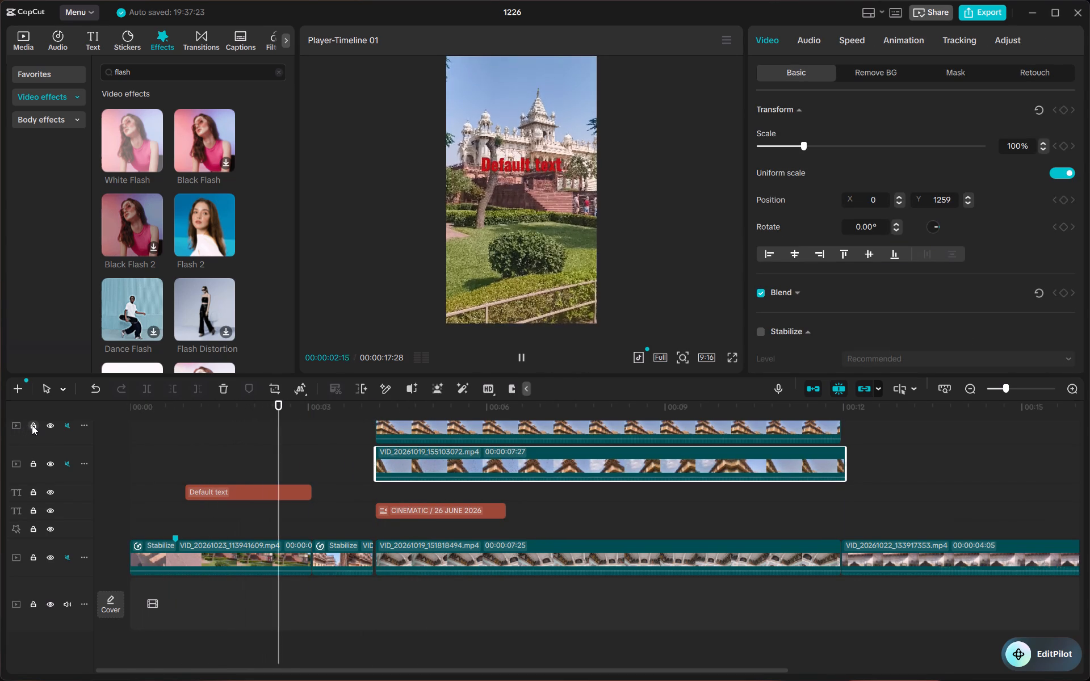
key("space")
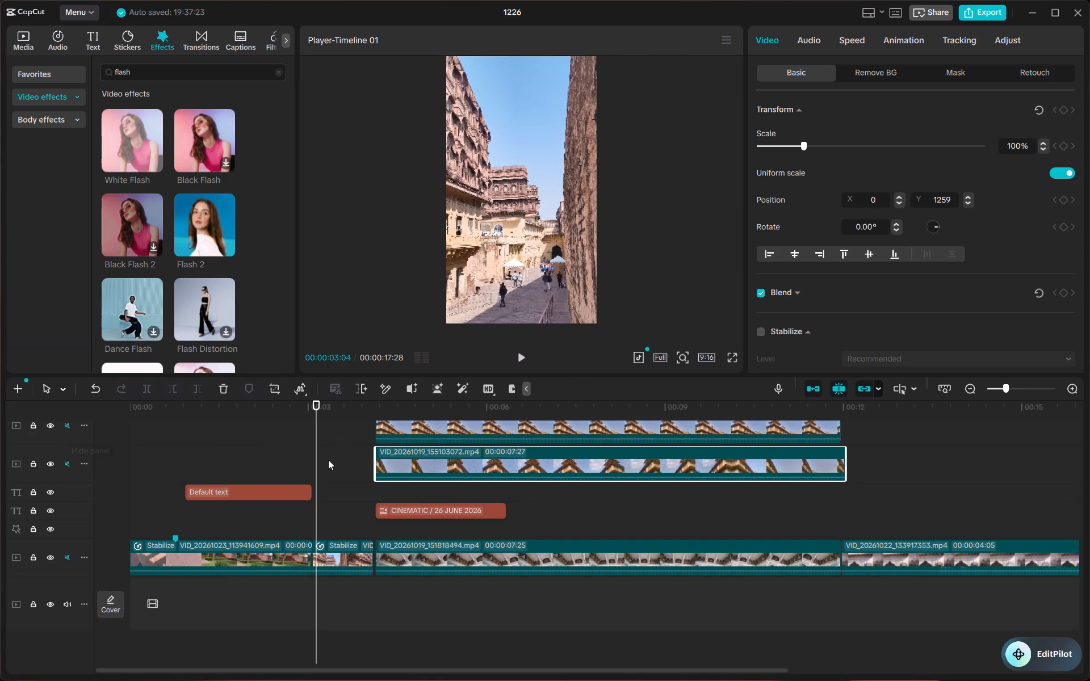
left_click_drag(319, 435, 105, 438)
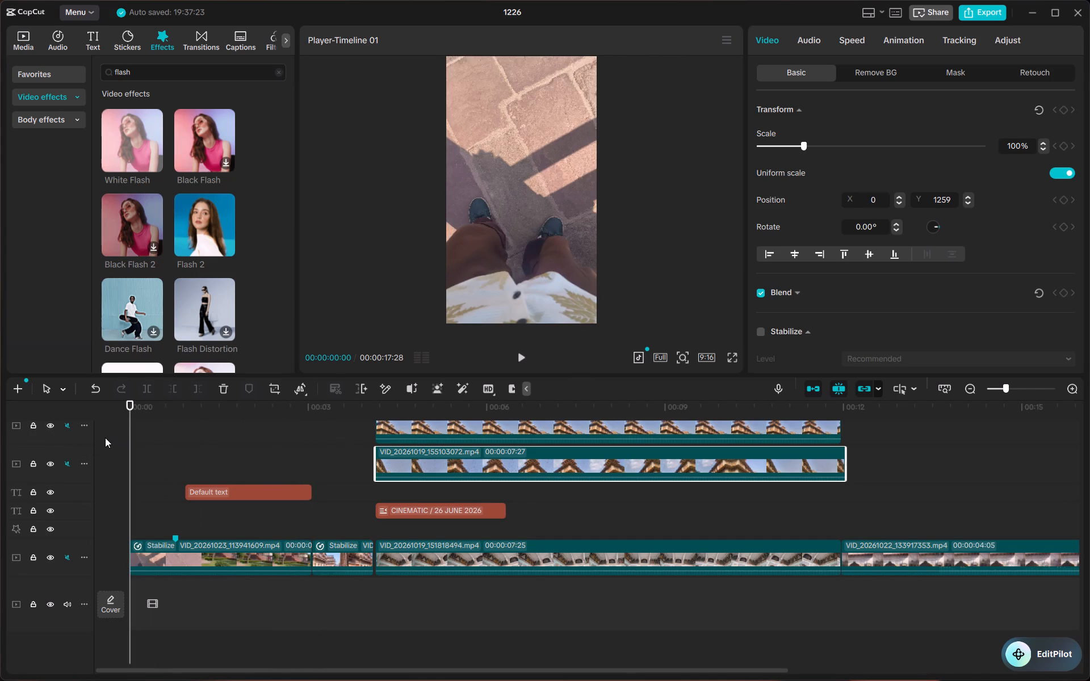
key("space")
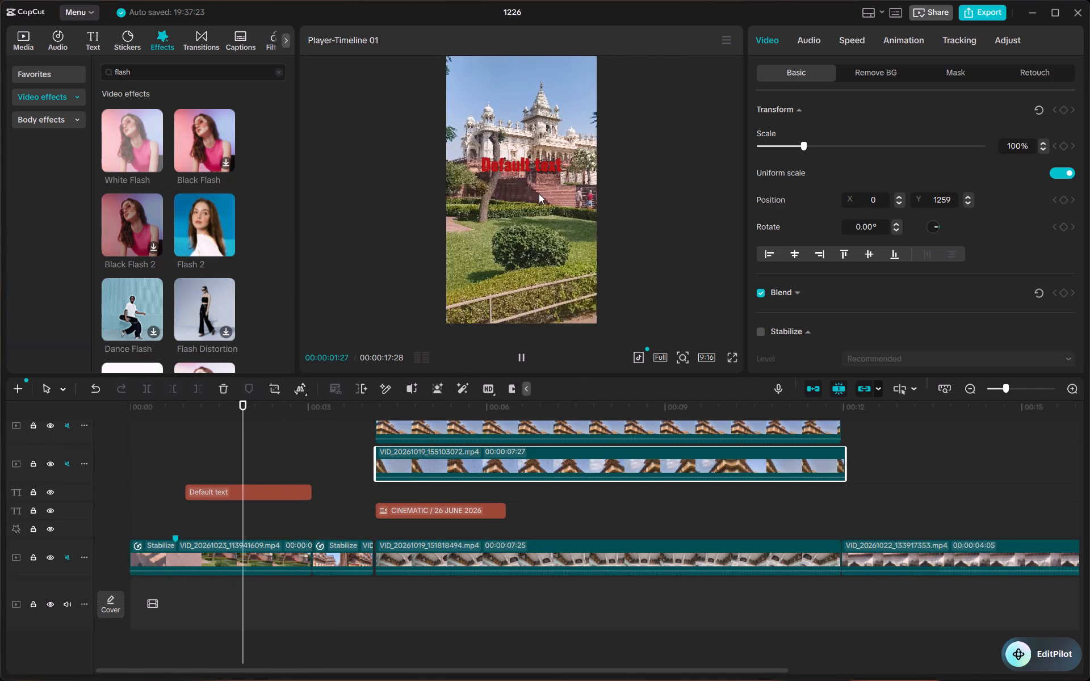
key("space")
left_click(735, 362)
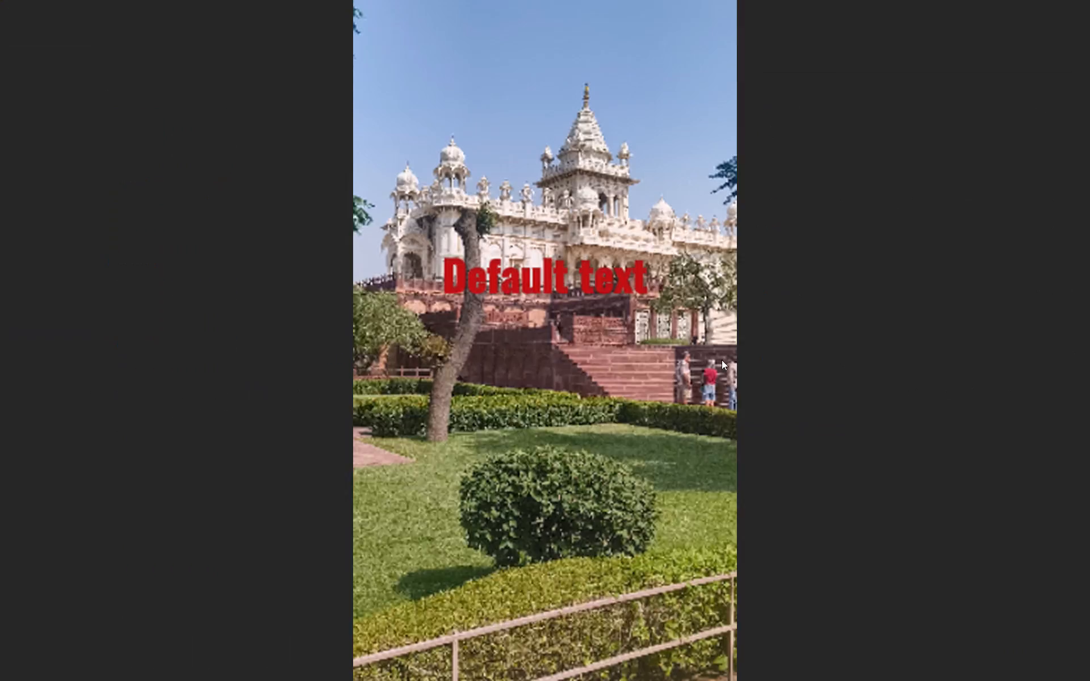
key("space")
key("space")
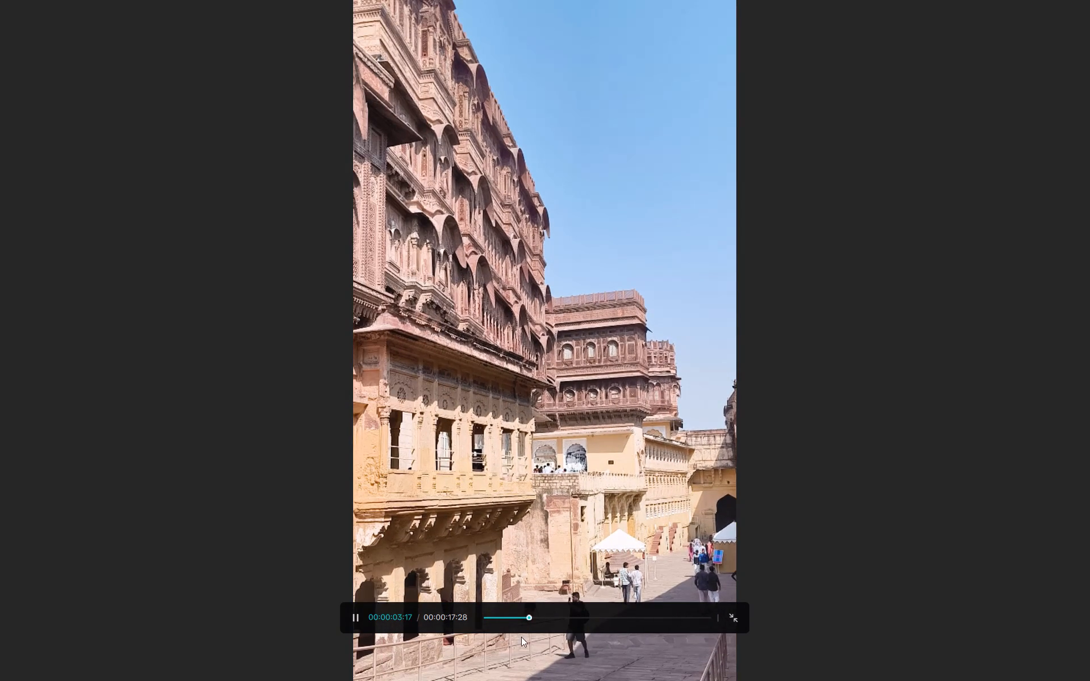
left_click_drag(525, 619, 401, 611)
key("space")
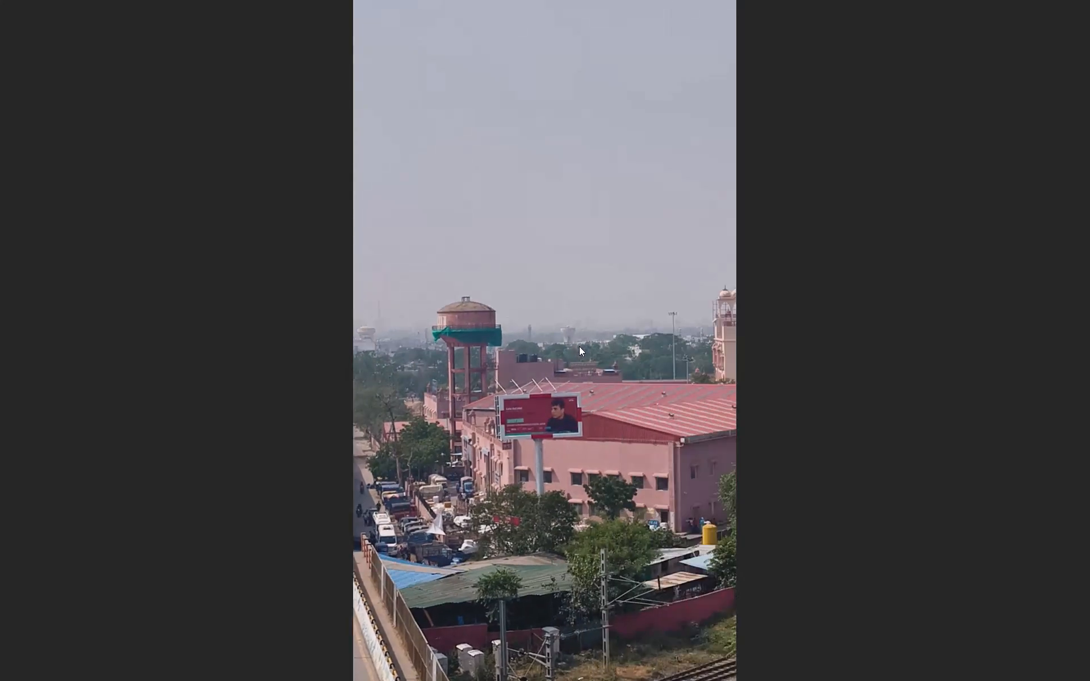
key("Escape")
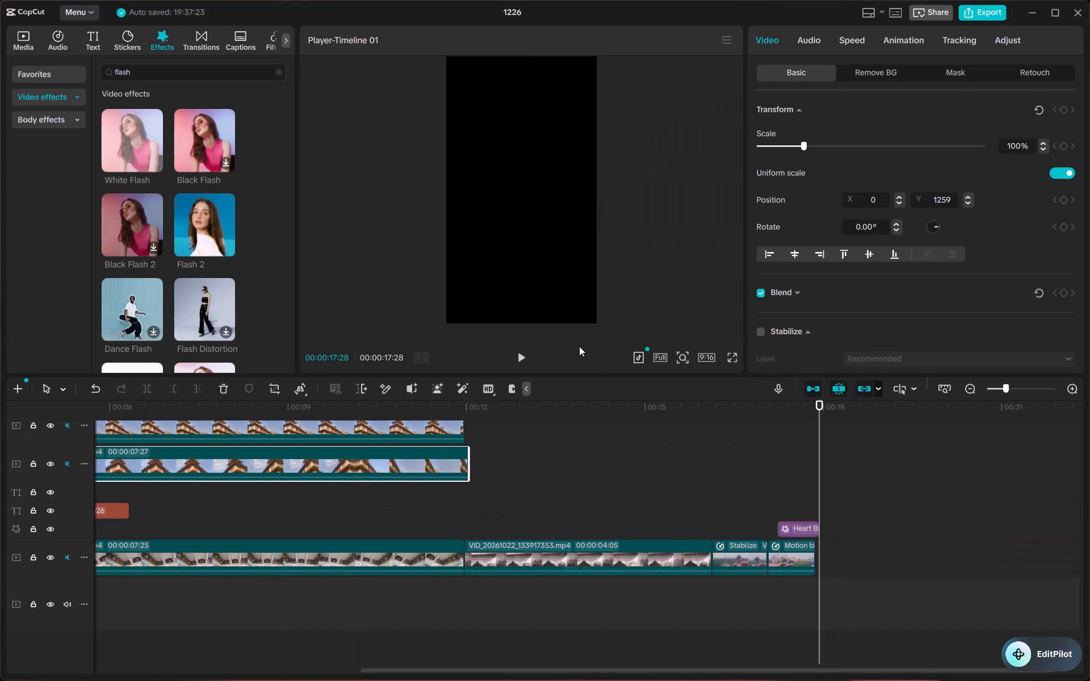
Bring the playhead back from the end of the timeline to the opening clip, just before the Default text title.
left_click_drag(814, 431, 813, 431)
left_click_drag(813, 431, 236, 410)
left_click(697, 458)
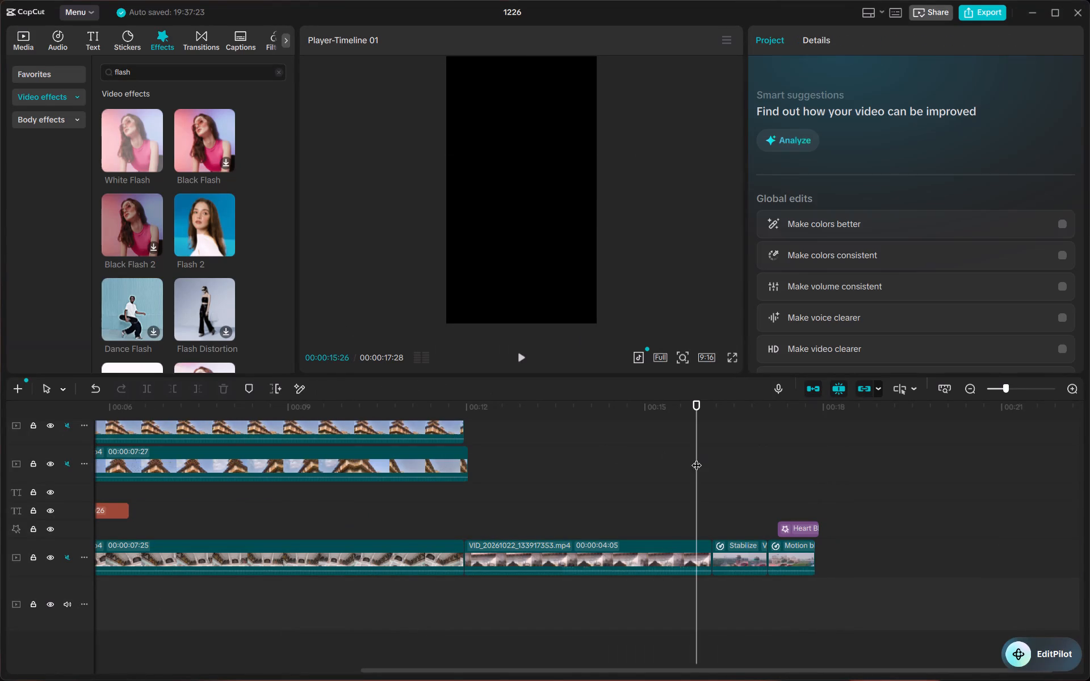
left_click_drag(697, 419, 0, 397)
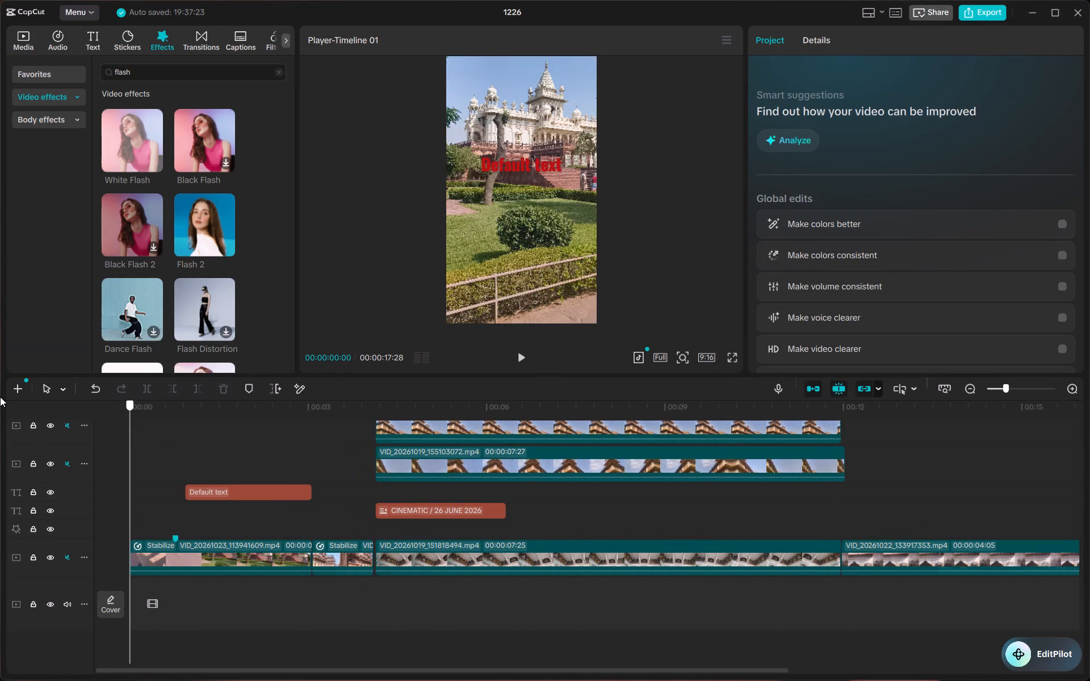
left_click_drag(0, 397, 2, 393)
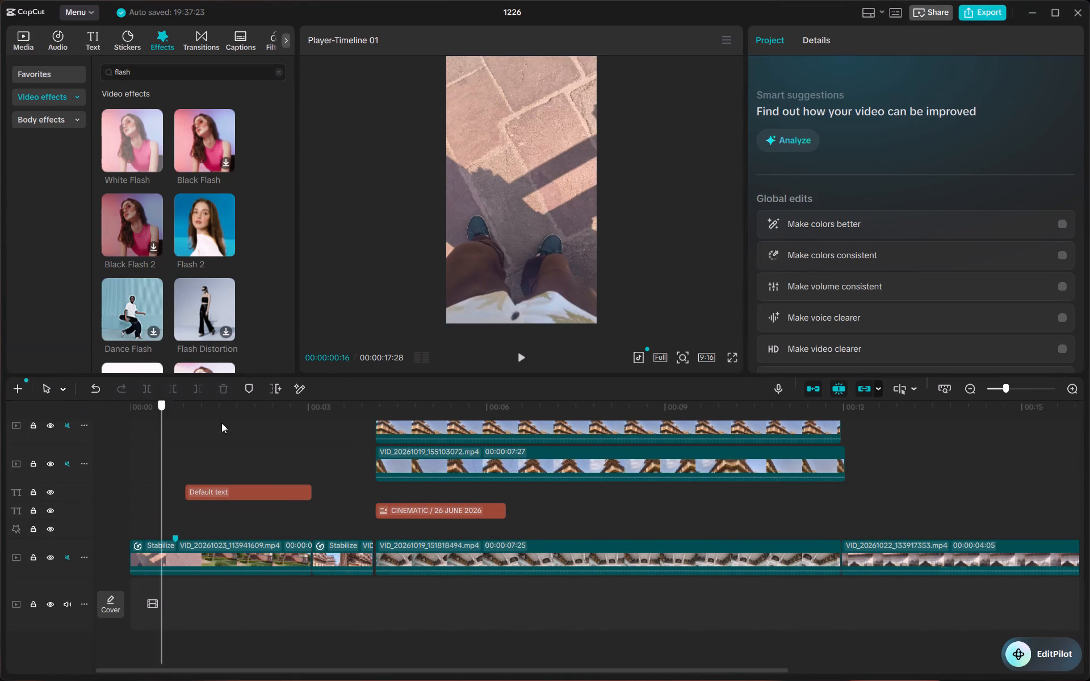
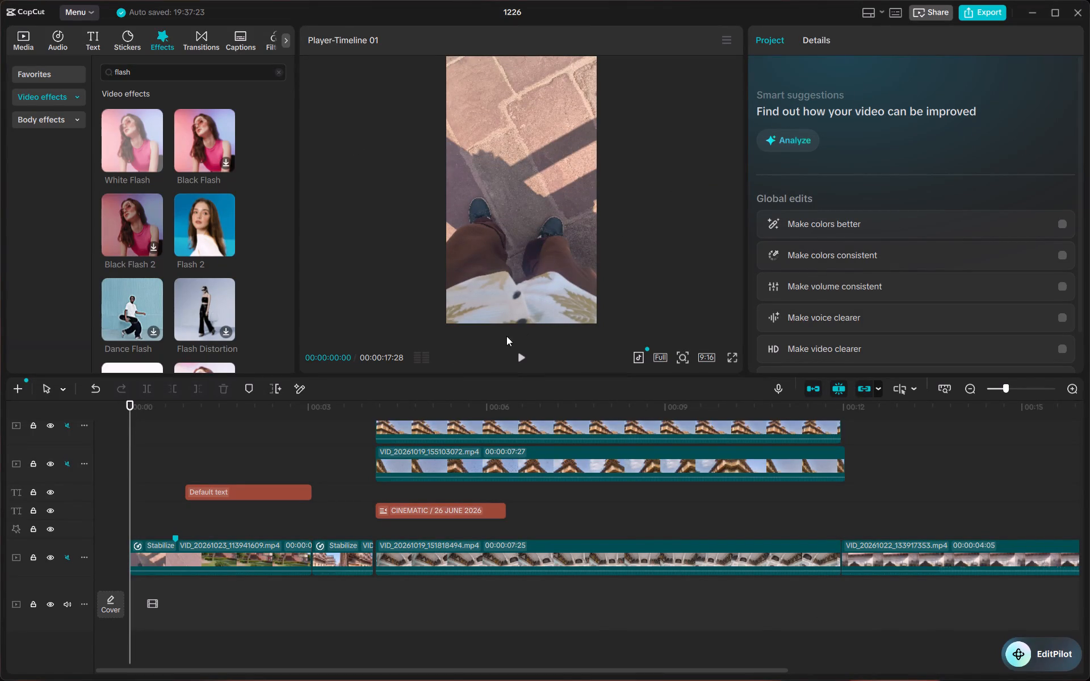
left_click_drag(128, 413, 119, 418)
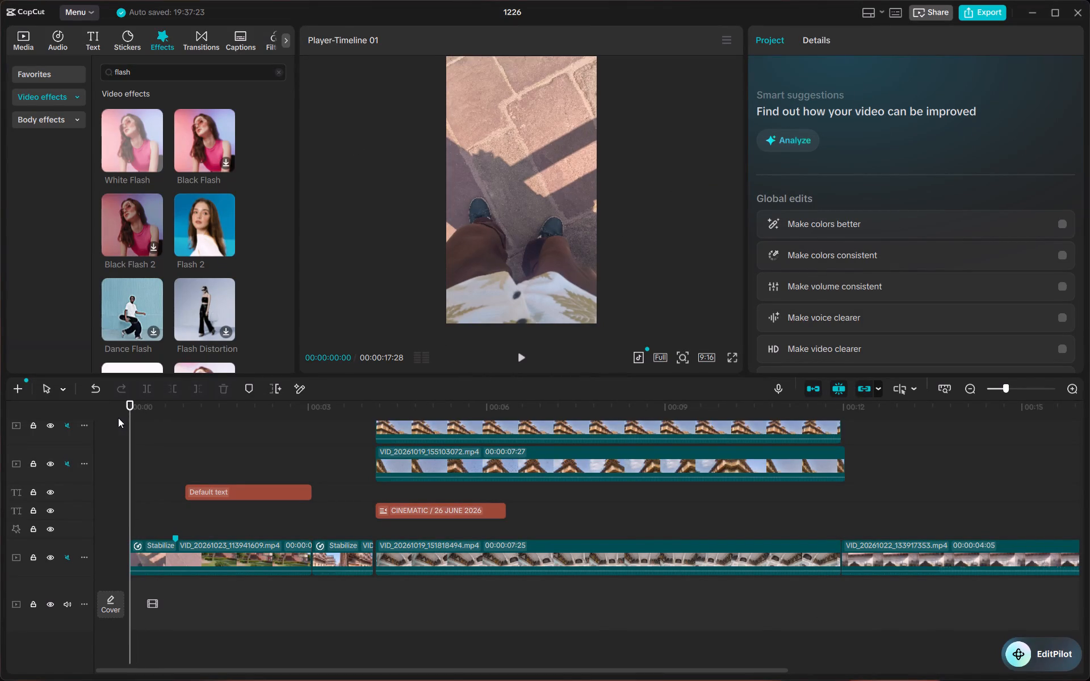
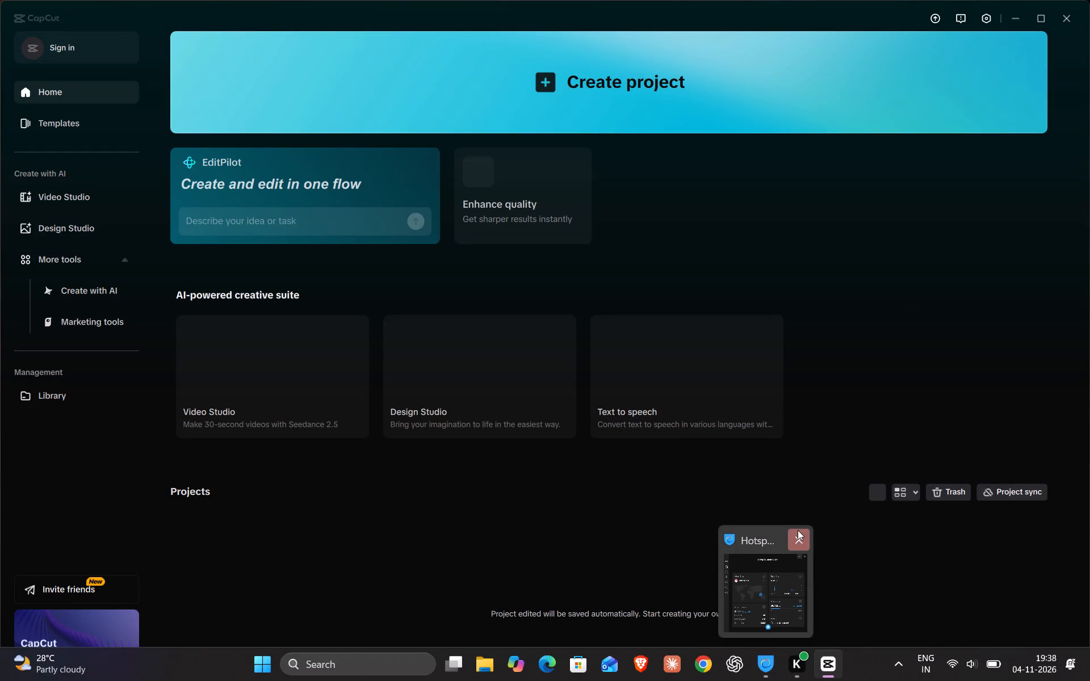
Close the Hotspot Shield window that is still running alongside the video editor.
left_click(798, 535)
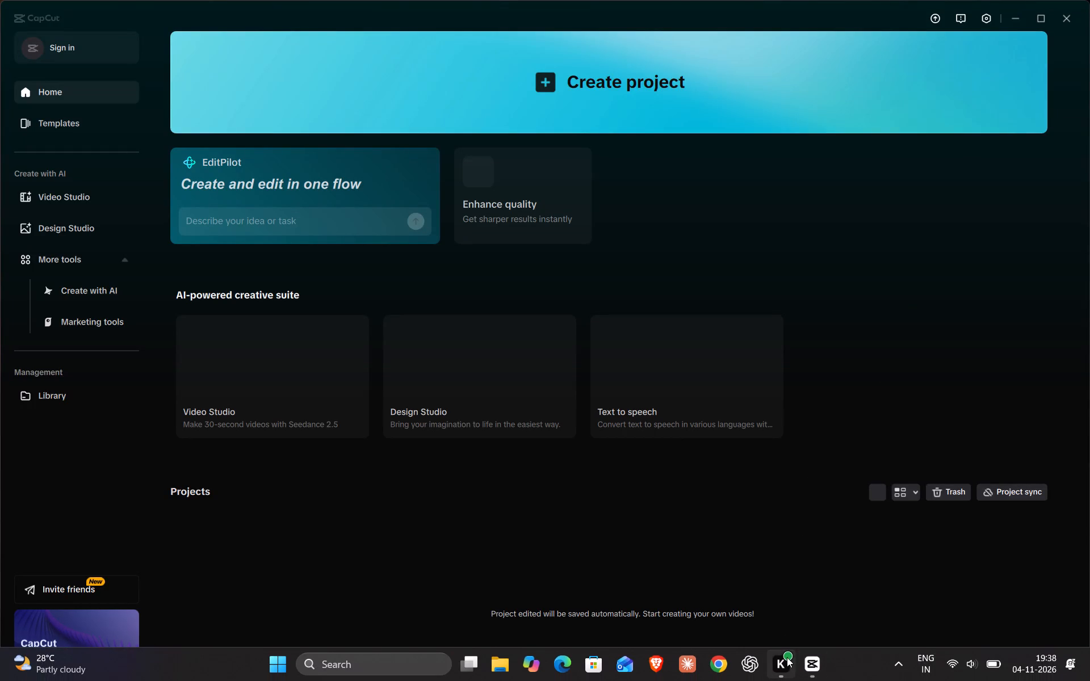